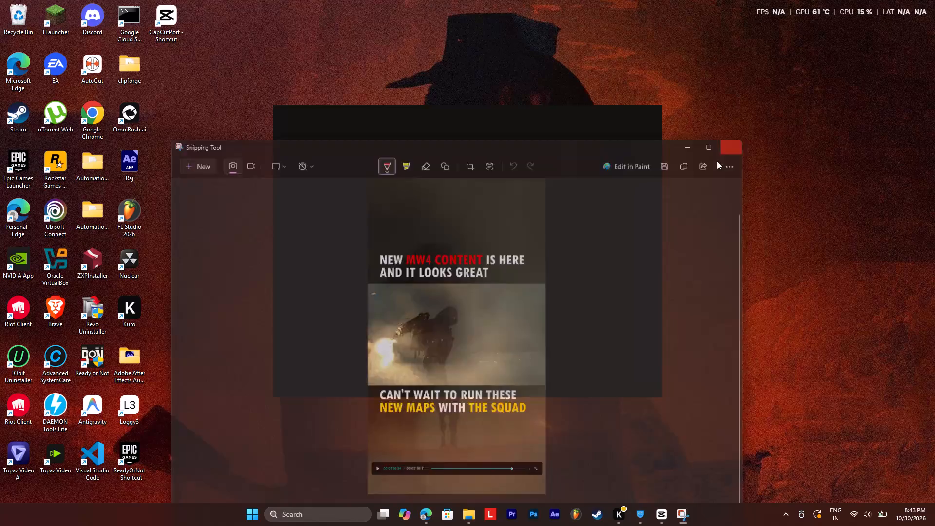
# Switch to CapCut and review the trailer footage on the main track around the 15-second mark.
pyautogui.click(679, 515)
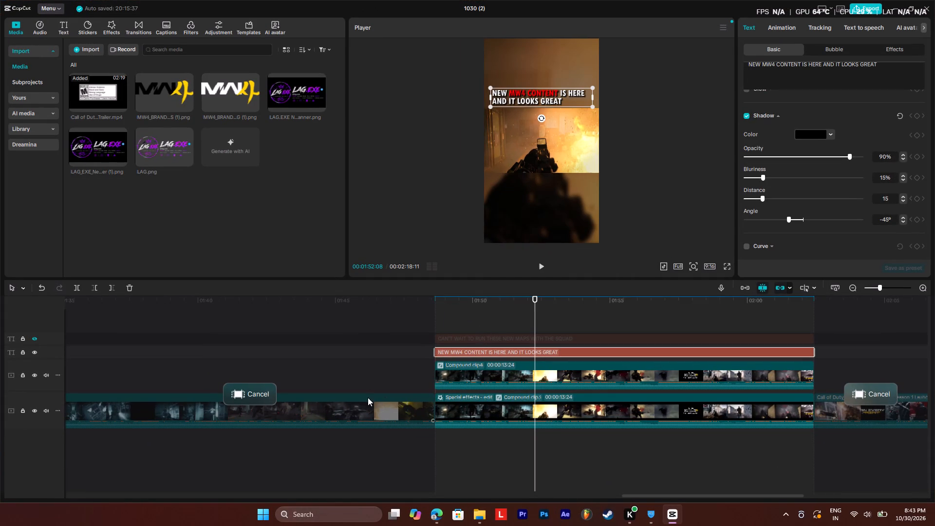
pyautogui.moveTo(879, 288); pyautogui.dragTo(874, 295)
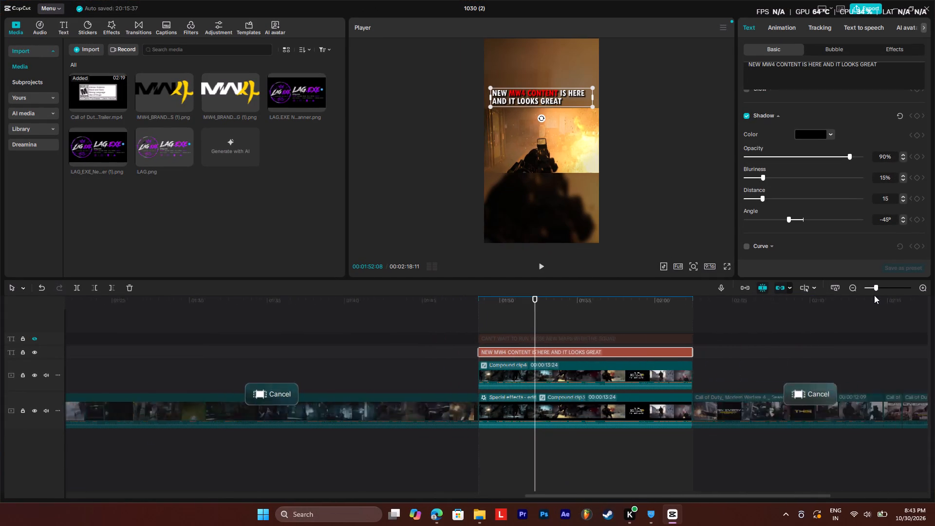
pyautogui.moveTo(874, 295); pyautogui.dragTo(872, 299)
pyautogui.moveTo(139, 304); pyautogui.dragTo(47, 314)
pyautogui.press('space')
pyautogui.click(148, 309)
pyautogui.press('space')
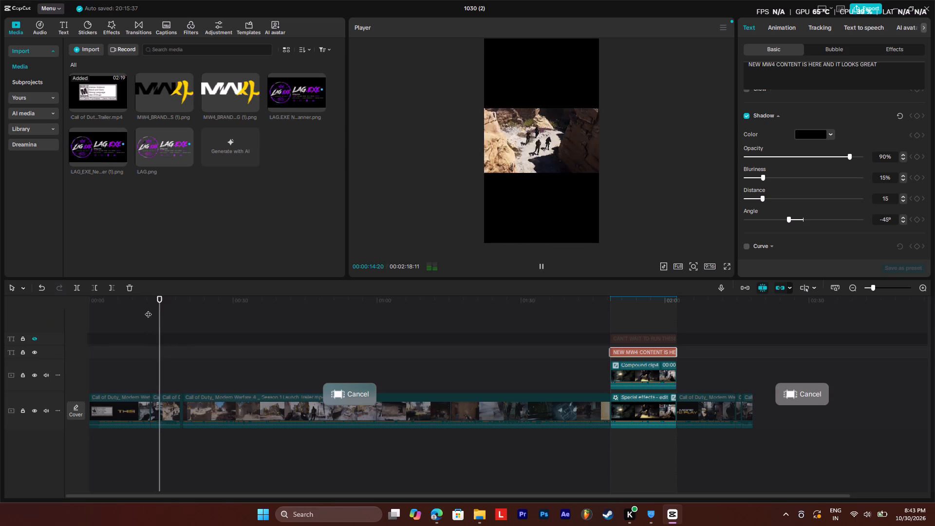
pyautogui.press('space')
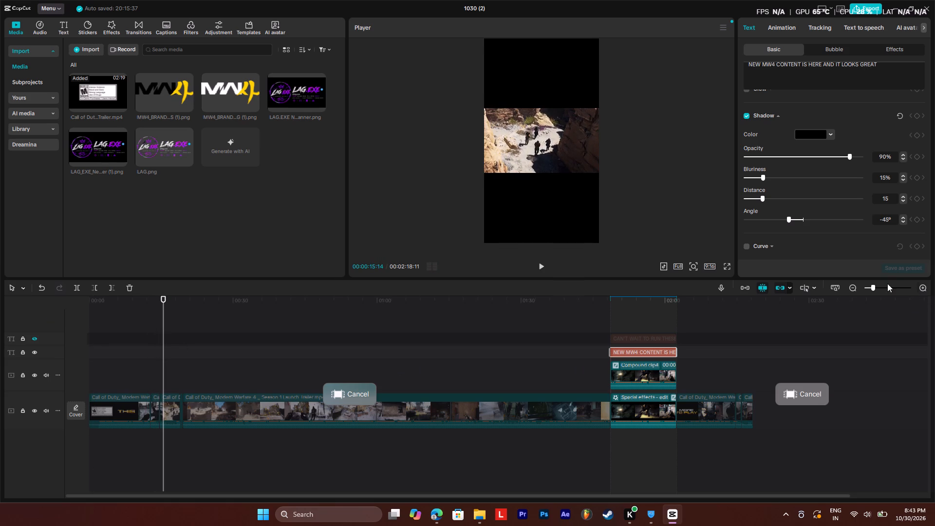
pyautogui.moveTo(873, 287); pyautogui.dragTo(881, 290)
pyautogui.moveTo(154, 304); pyautogui.dragTo(145, 306)
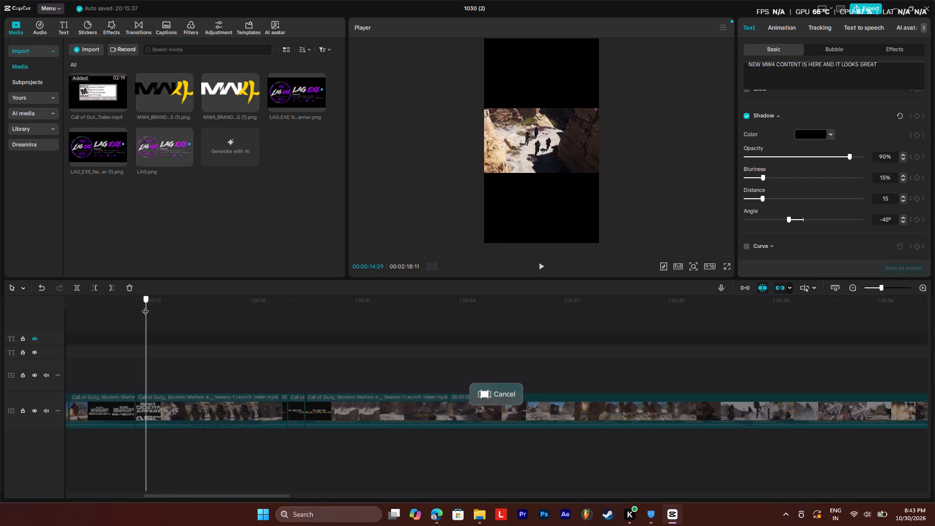
pyautogui.moveTo(145, 306); pyautogui.dragTo(133, 312)
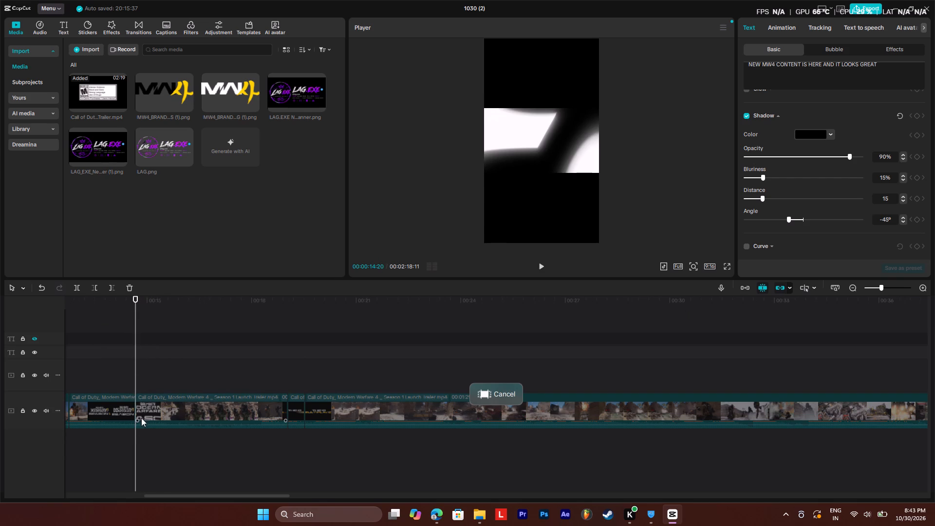
pyautogui.click(149, 413)
pyautogui.press('space')
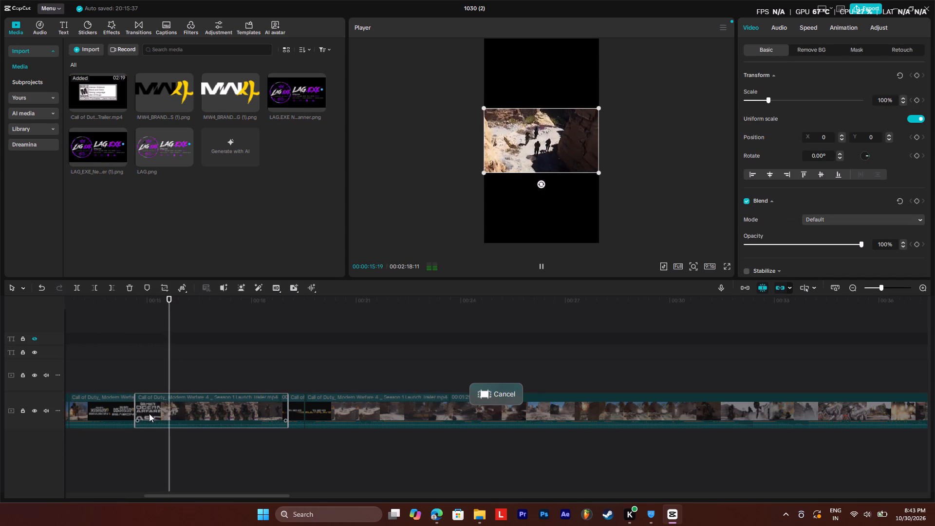
pyautogui.press('space')
# Scrub through the trailer's opening and play the Season 1 title section beginning at the cut at 00:00:12:23.
pyautogui.moveTo(105, 296); pyautogui.dragTo(252, 329)
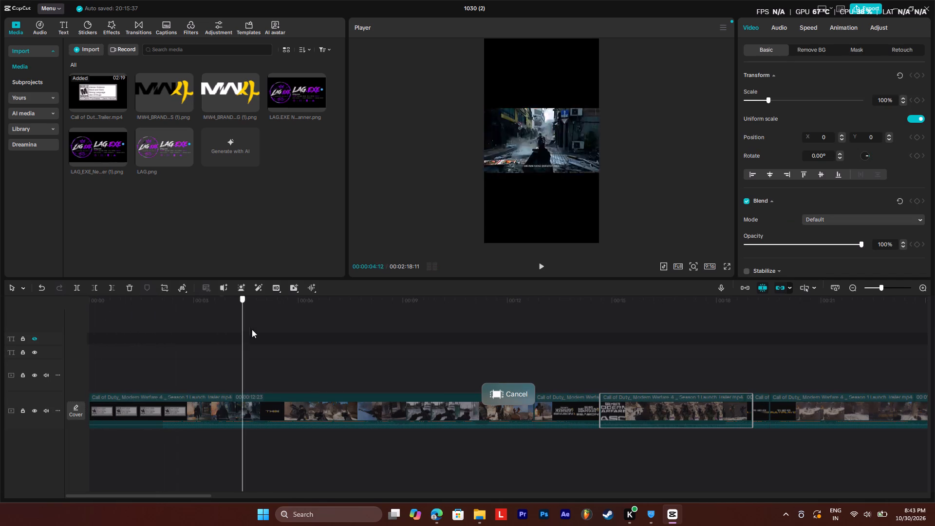
pyautogui.moveTo(252, 329); pyautogui.dragTo(535, 399)
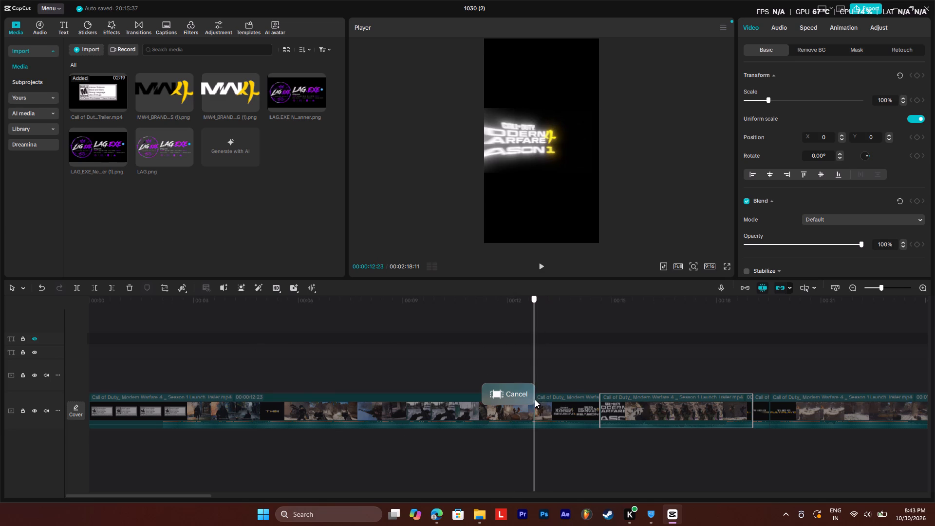
pyautogui.moveTo(535, 399); pyautogui.dragTo(486, 405)
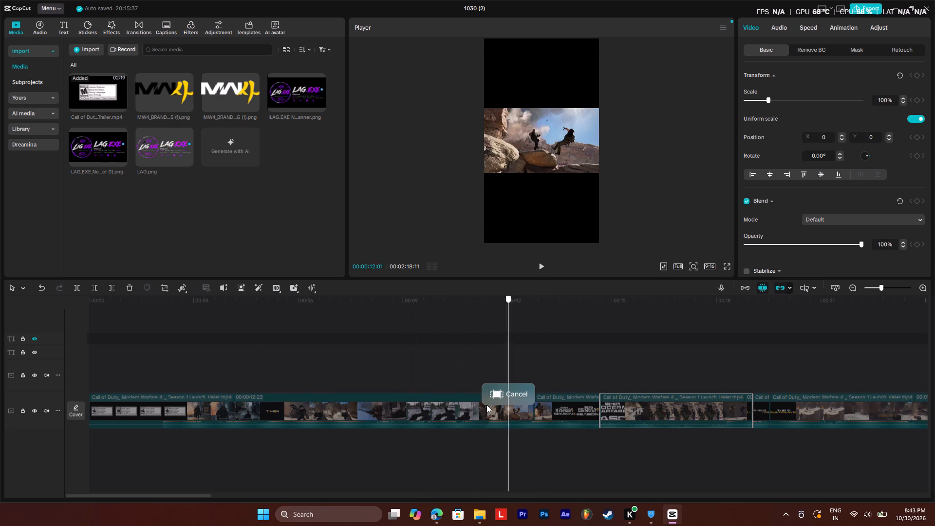
pyautogui.moveTo(486, 405); pyautogui.dragTo(534, 408)
pyautogui.press('space')
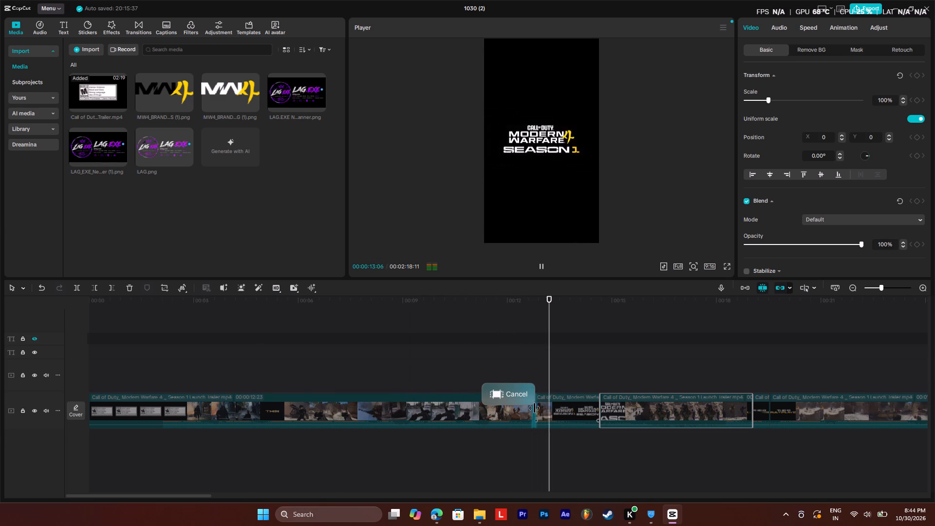
pyautogui.moveTo(545, 326); pyautogui.dragTo(541, 323)
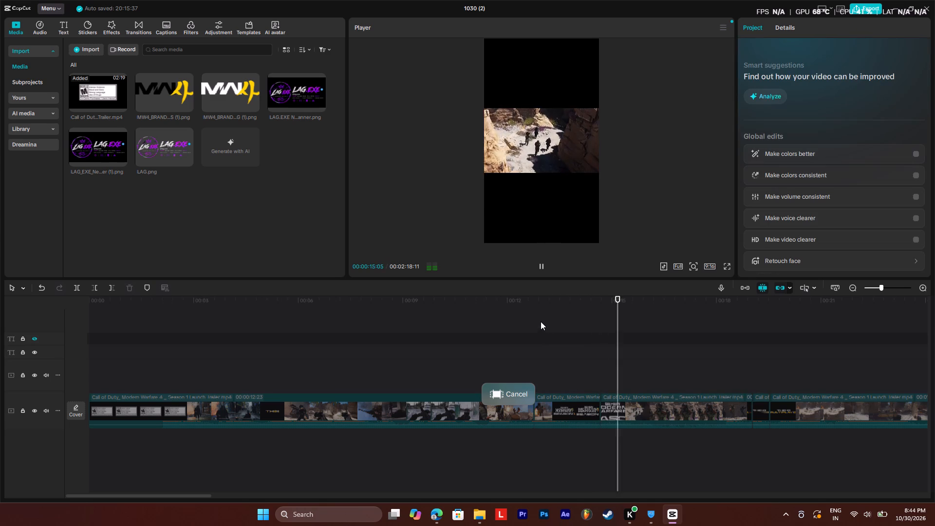
pyautogui.moveTo(539, 308); pyautogui.dragTo(535, 318)
# Clear the selected time range on the timeline.
pyautogui.click(486, 384)
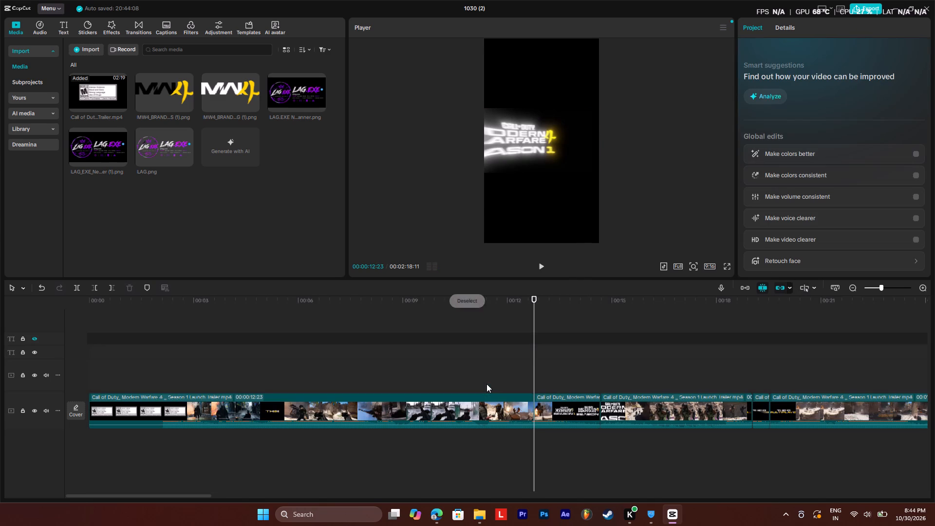
# Play the trailer from the Season 1 title onward and examine the hooded gunman shot around 33 seconds for its end point.
pyautogui.press('space')
pyautogui.click(579, 418)
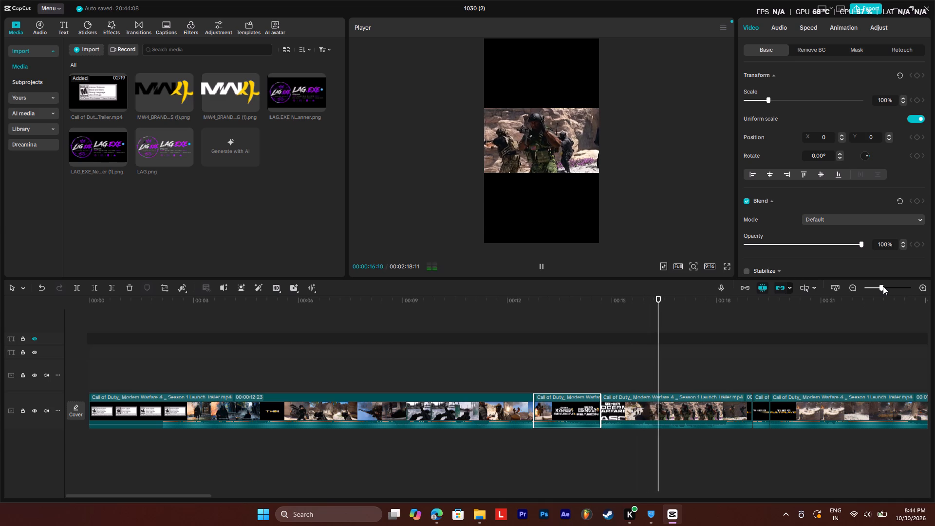
pyautogui.moveTo(882, 286); pyautogui.dragTo(876, 298)
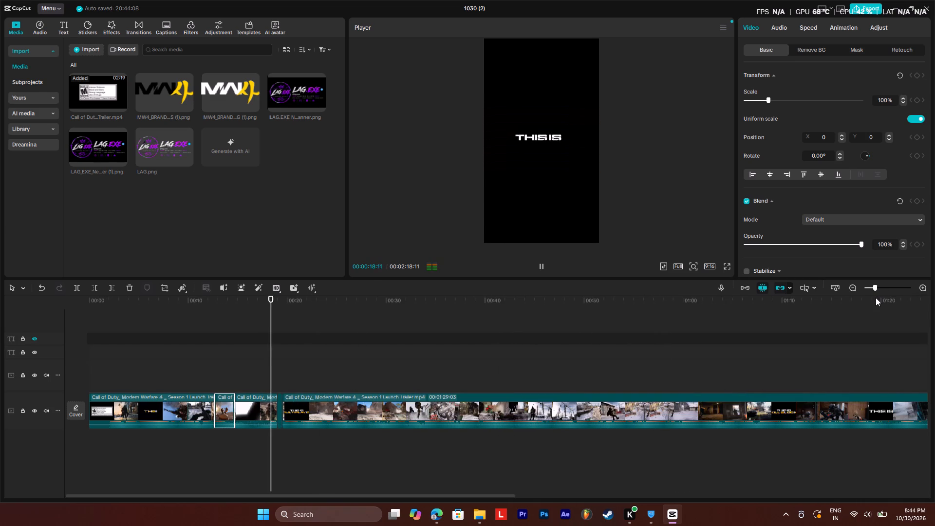
pyautogui.moveTo(876, 298); pyautogui.dragTo(873, 301)
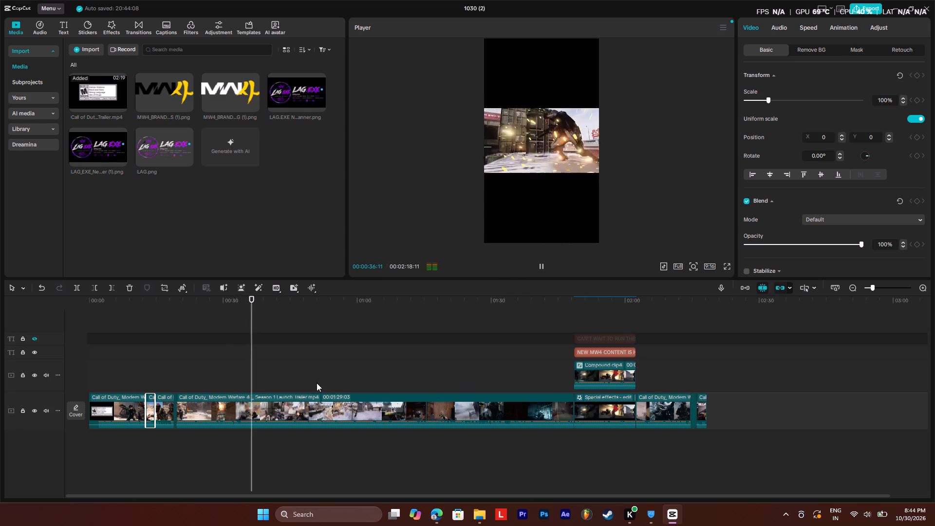
pyautogui.moveTo(240, 299); pyautogui.dragTo(219, 301)
pyautogui.press('space')
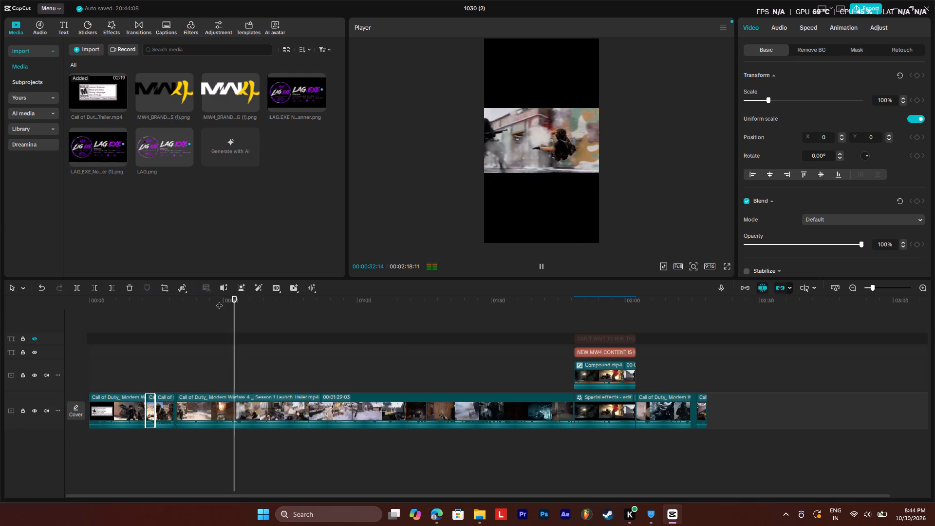
pyautogui.press('space')
pyautogui.press('space')
pyautogui.press('space')
pyautogui.press('space')
pyautogui.press('space')
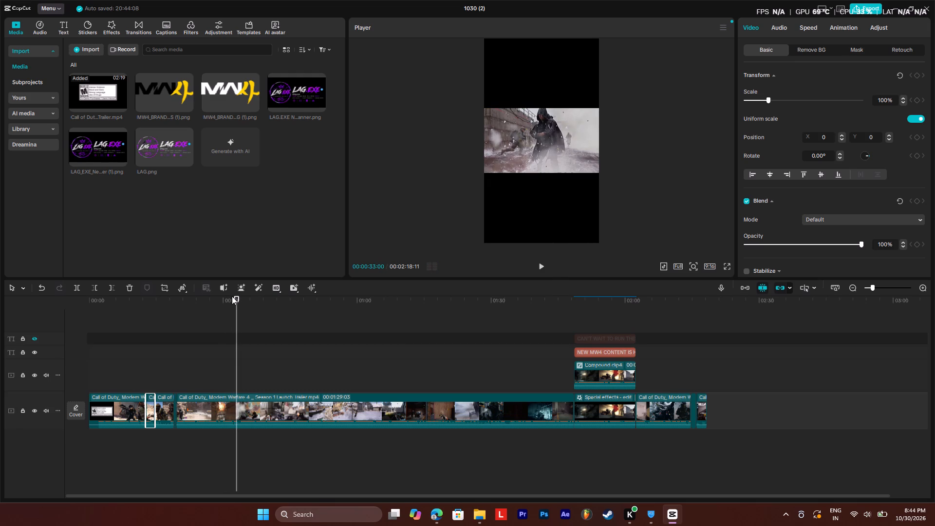
pyautogui.press('space')
pyautogui.press('space')
pyautogui.press('space')
pyautogui.press('space')
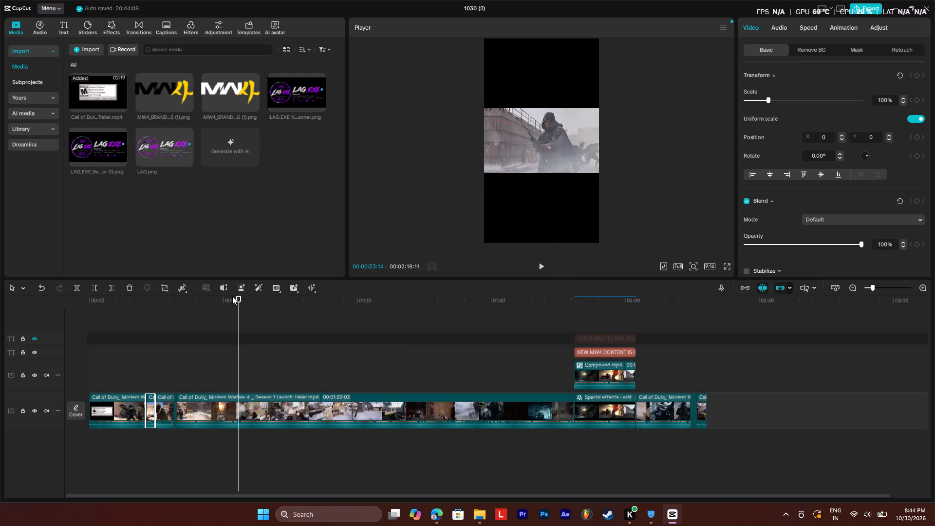
pyautogui.press('space')
pyautogui.press('space')
pyautogui.press('space')
pyautogui.press('space')
pyautogui.press('space')
pyautogui.press('space')
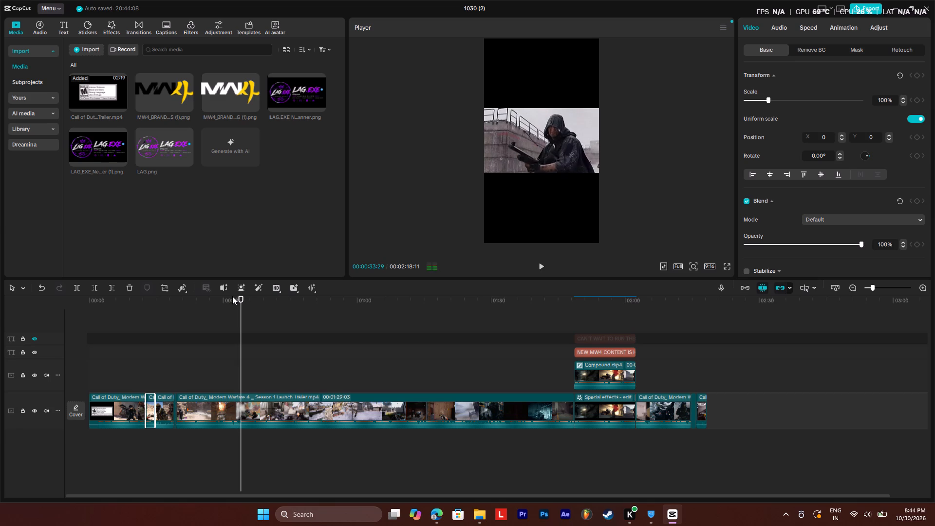
pyautogui.press('space')
pyautogui.press('space')
# Split the long main-track trailer clip at 00:00:34:00, where the hooded gunman shot changes to the aerial view.
pyautogui.click(241, 299)
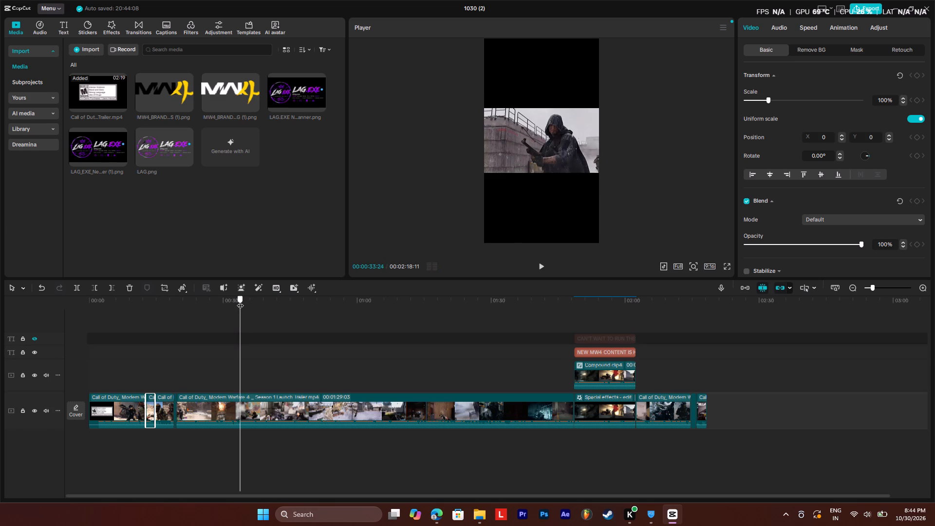
pyautogui.press('Right')
pyautogui.press('Right')
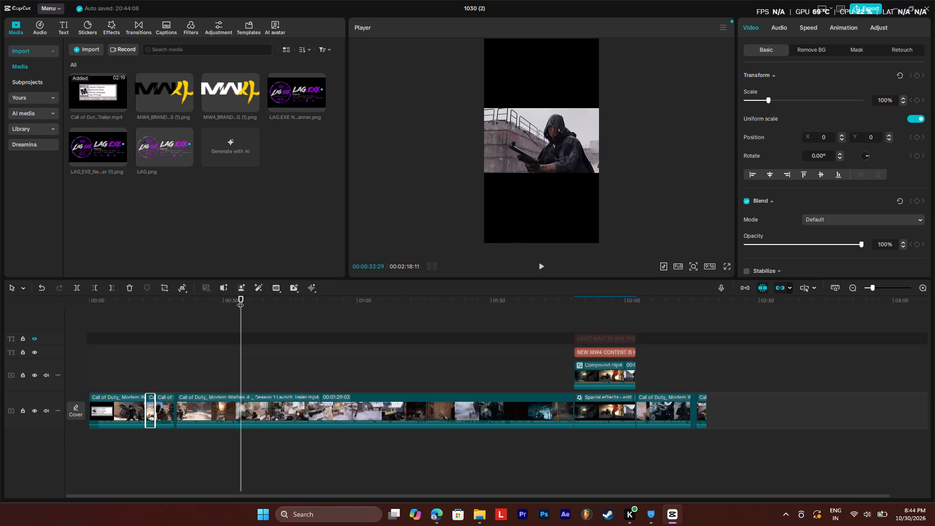
pyautogui.press('Right')
pyautogui.press('Left')
pyautogui.press('Right')
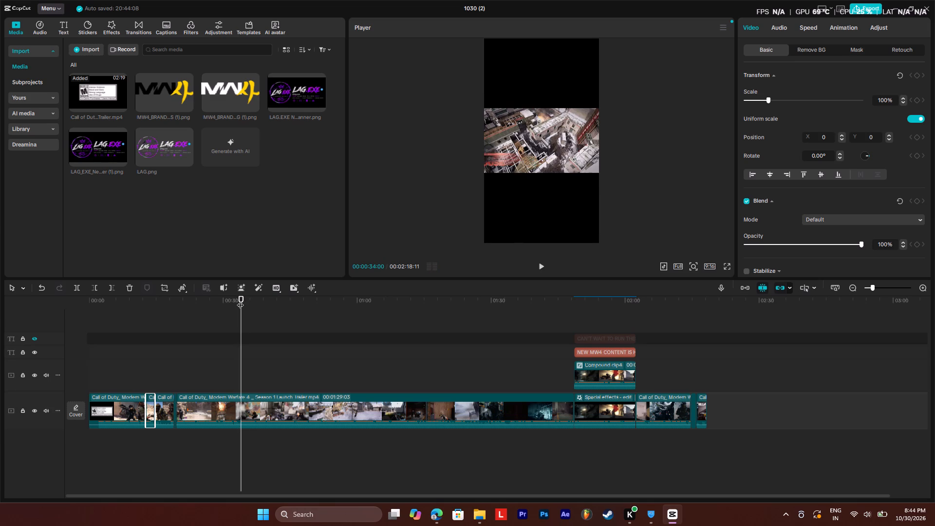
pyautogui.press('Left')
pyautogui.press('Right')
pyautogui.press('Left')
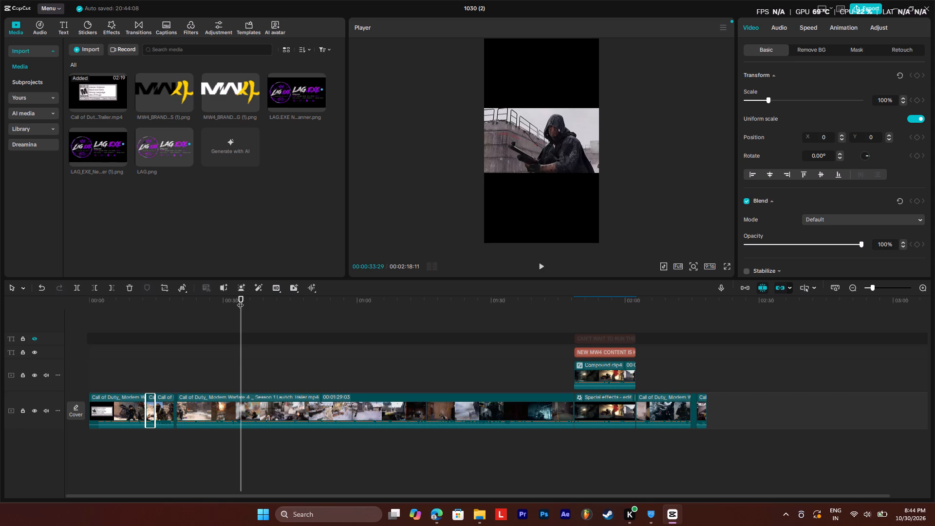
pyautogui.press('Right')
pyautogui.click(76, 287)
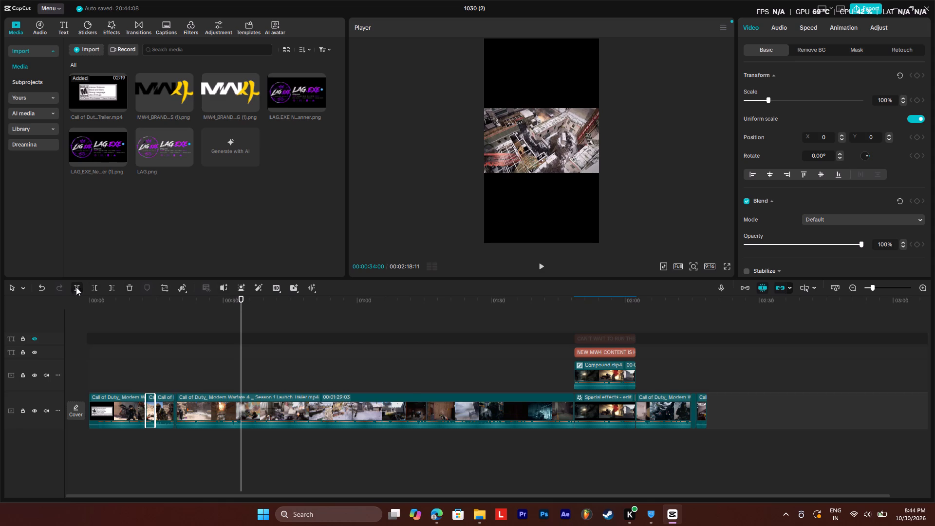
# Undo the compound clip on the overlay track, breaking Compound clip4 back into its separate clips.
pyautogui.click(620, 376)
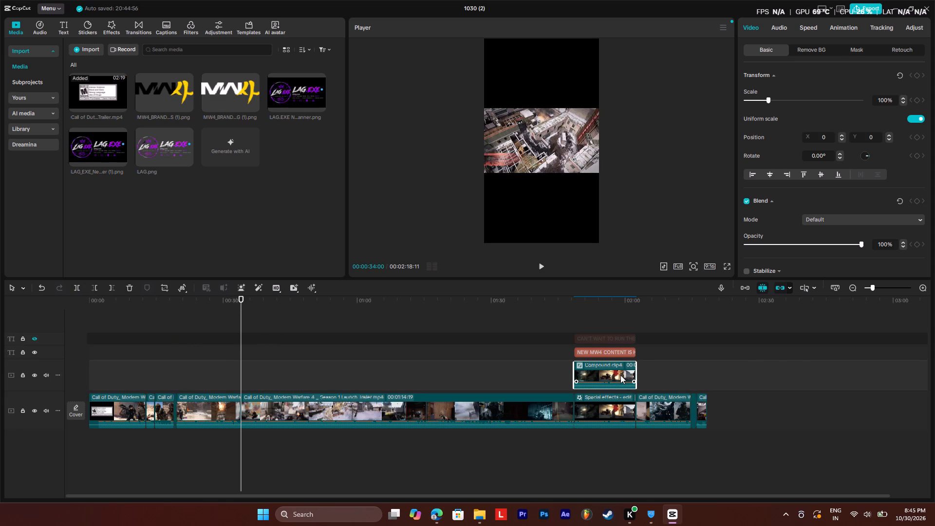
pyautogui.rightClick(620, 375)
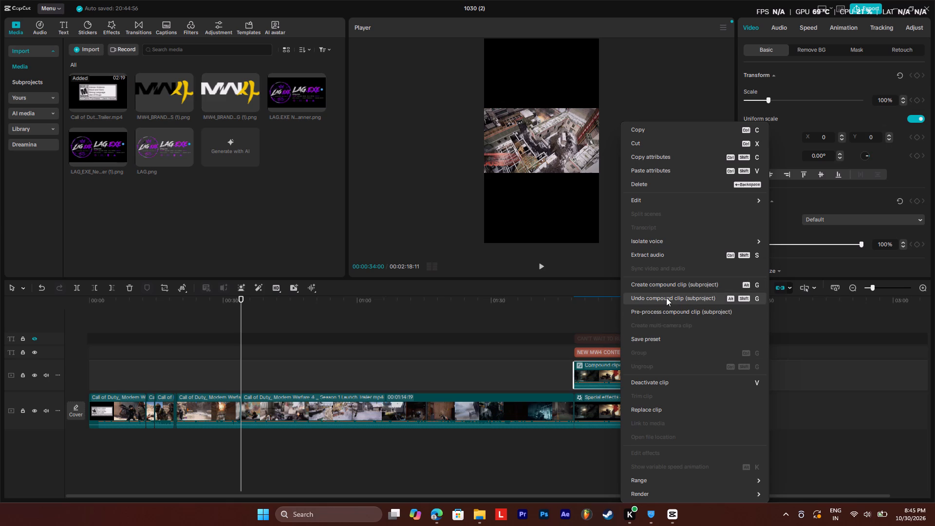
pyautogui.click(658, 295)
pyautogui.click(661, 376)
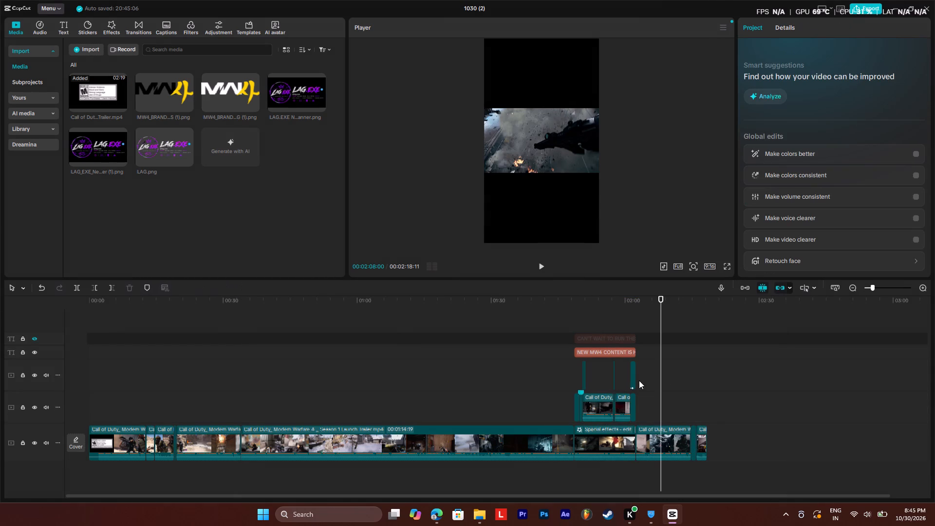
# Move the short last clip of the ungrouped overlay clips above the main track so it ends at the 00:00:34:00 split.
pyautogui.moveTo(633, 376); pyautogui.dragTo(387, 428)
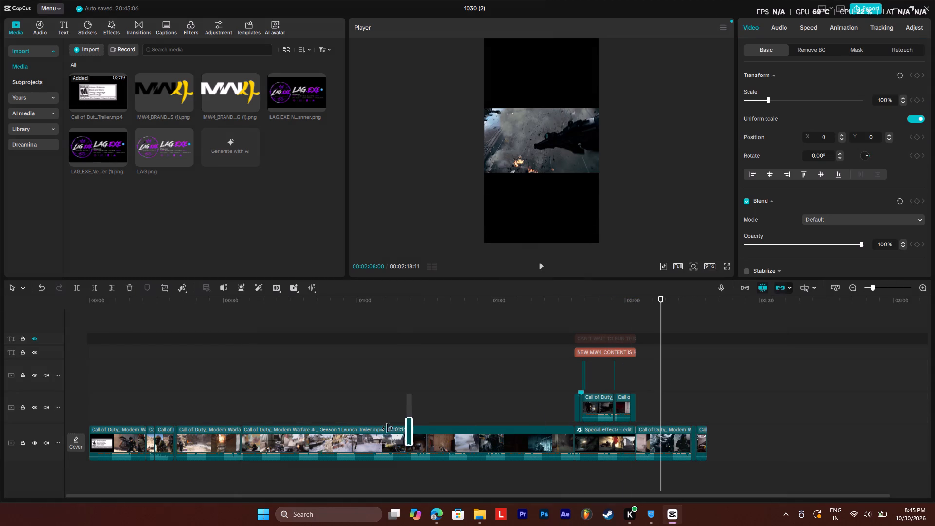
pyautogui.moveTo(387, 428); pyautogui.dragTo(238, 405)
# Play the stretch from about 30 seconds into the Season 1 overlay clip and examine where the overlay starts.
pyautogui.click(225, 300)
pyautogui.press('space')
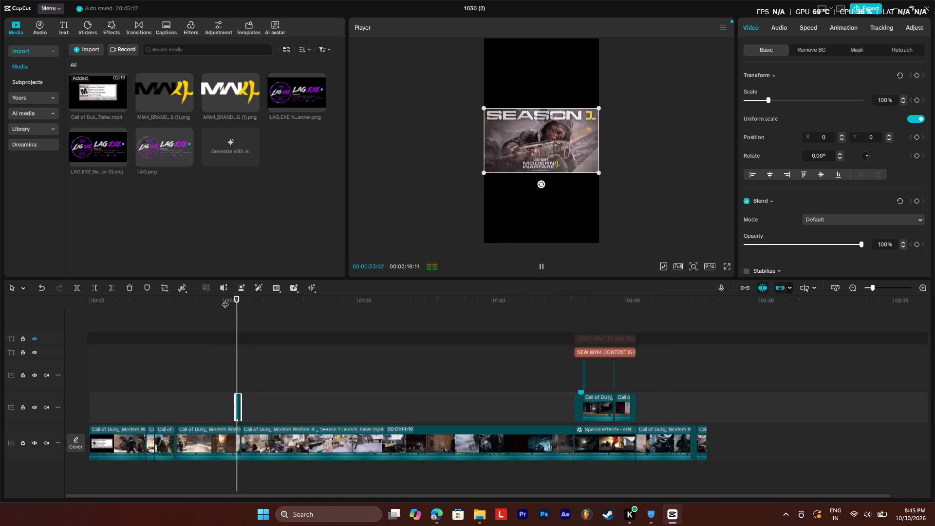
pyautogui.press('space')
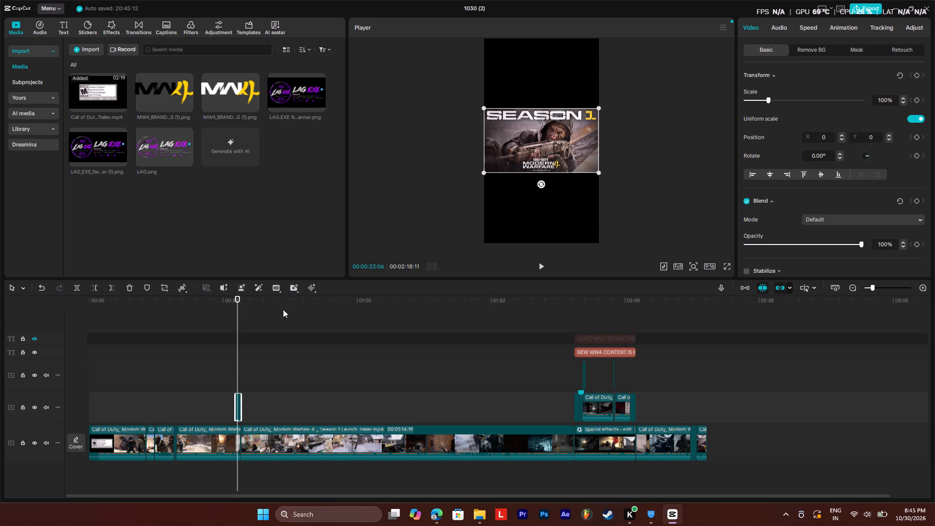
pyautogui.moveTo(874, 287); pyautogui.dragTo(882, 287)
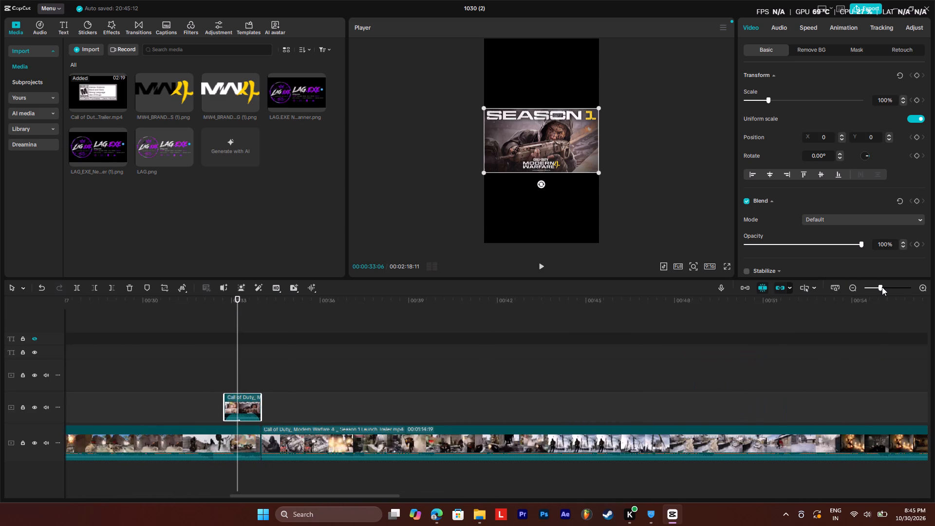
pyautogui.moveTo(882, 287); pyautogui.dragTo(879, 287)
pyautogui.click(200, 299)
pyautogui.press('space')
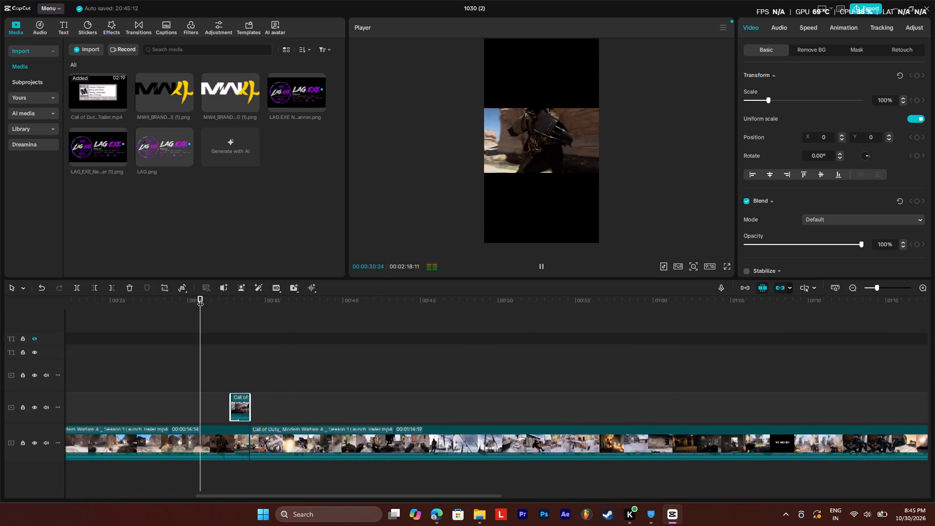
pyautogui.press('space')
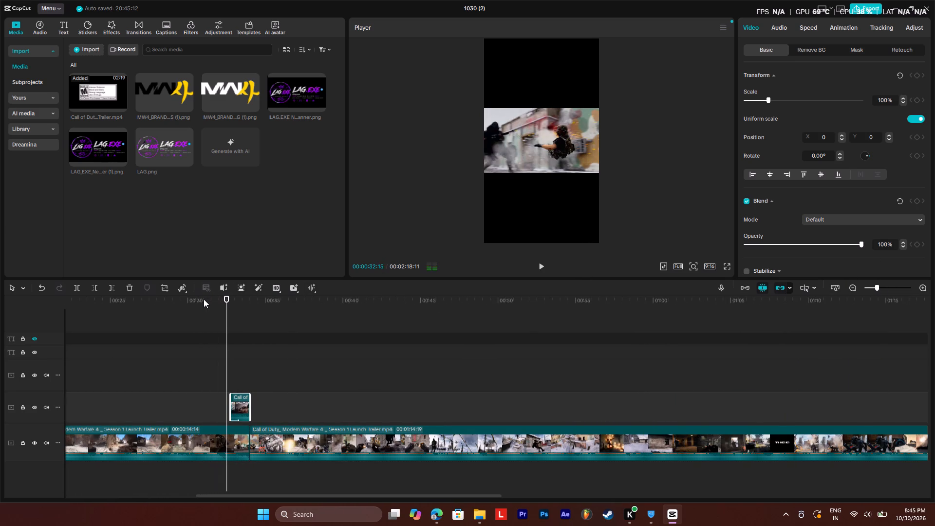
pyautogui.press('space')
pyautogui.press('space')
pyautogui.press('space')
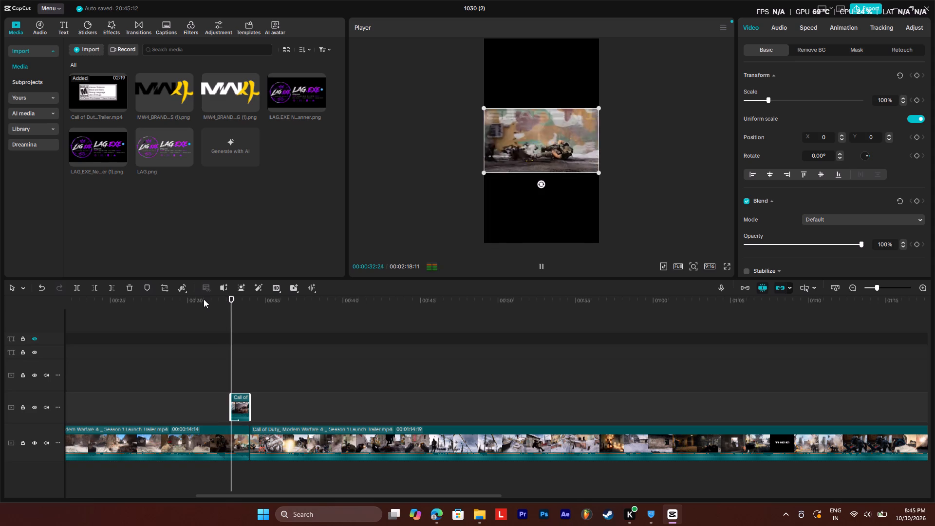
pyautogui.press('space')
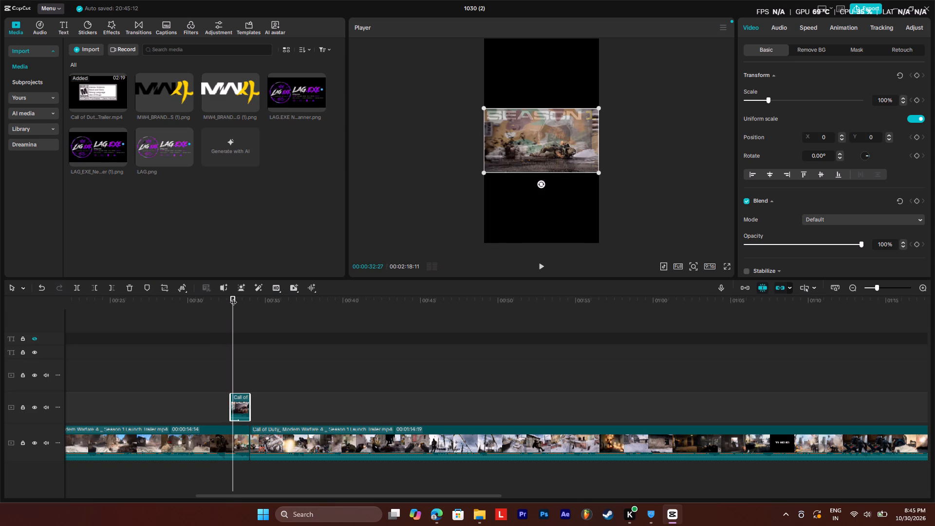
# Split the main-track trailer clip at 00:00:32:23, where the Season 1 overlay clip begins.
pyautogui.moveTo(232, 296); pyautogui.dragTo(230, 301)
pyautogui.click(231, 446)
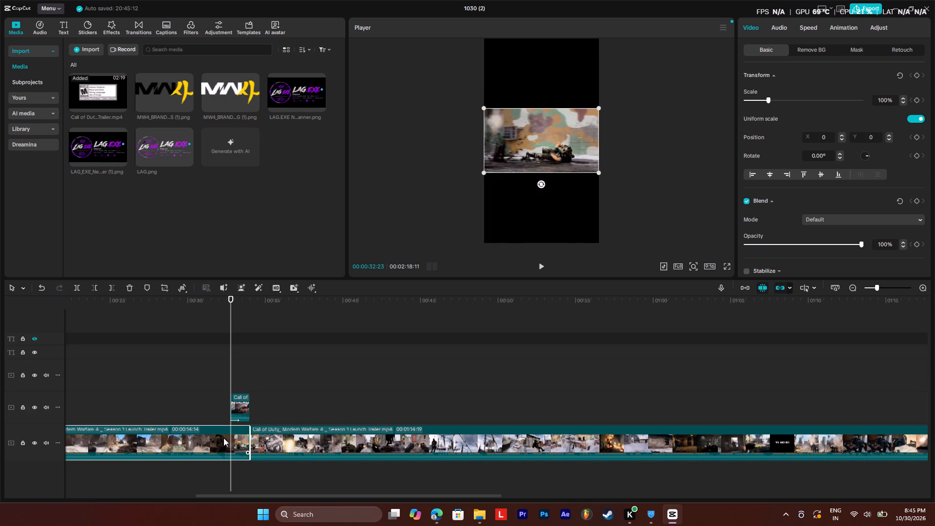
pyautogui.click(77, 289)
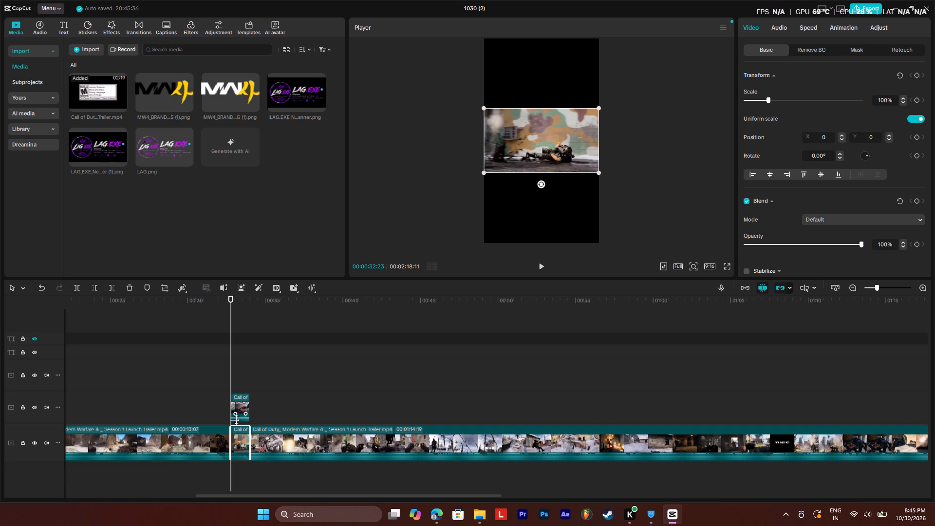
# Set the opacity of the short main-track segment beneath the Season 1 overlay clip to 0%.
pyautogui.moveTo(804, 244); pyautogui.dragTo(680, 253)
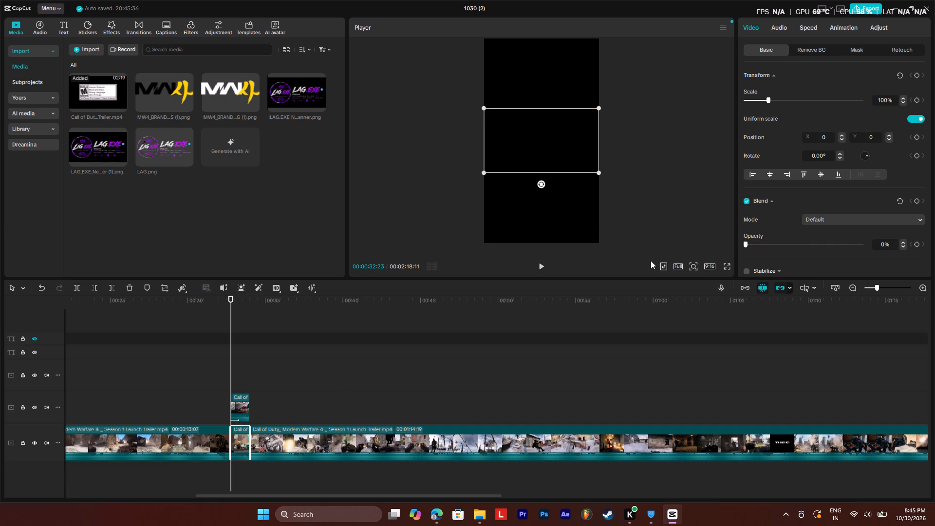
# Play back the Season 1 overlay section around 33 seconds to check how the title fades in over the hidden segment.
pyautogui.press('space')
pyautogui.press('space')
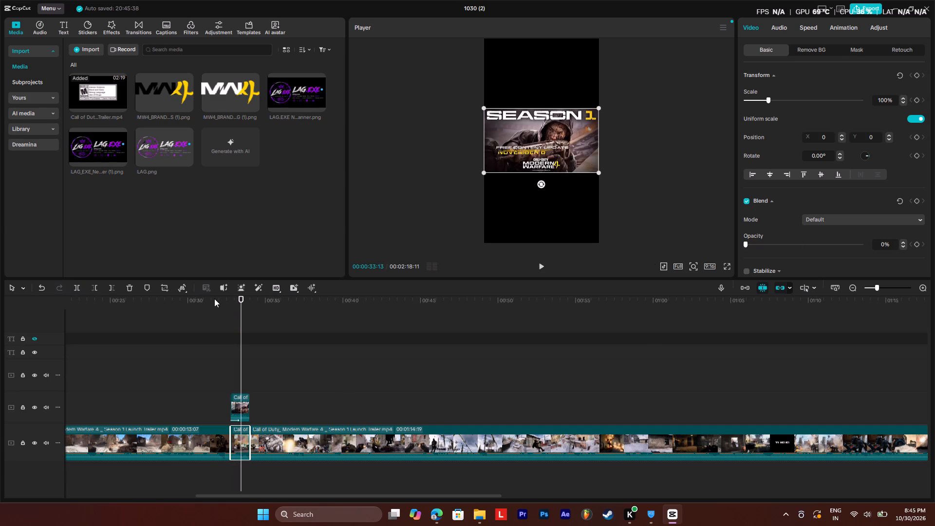
pyautogui.click(219, 297)
pyautogui.press('space')
pyautogui.press('space')
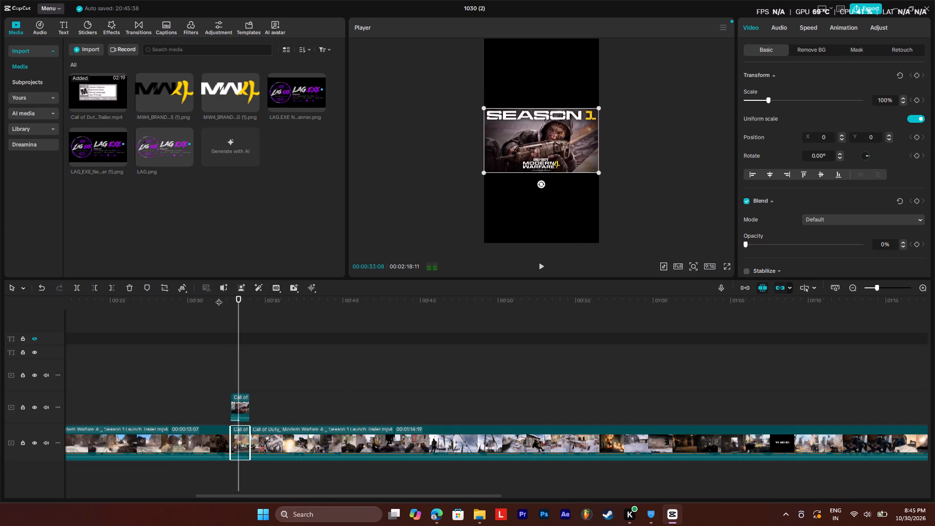
pyautogui.press('space')
pyautogui.press('space')
pyautogui.press('space')
pyautogui.press('space')
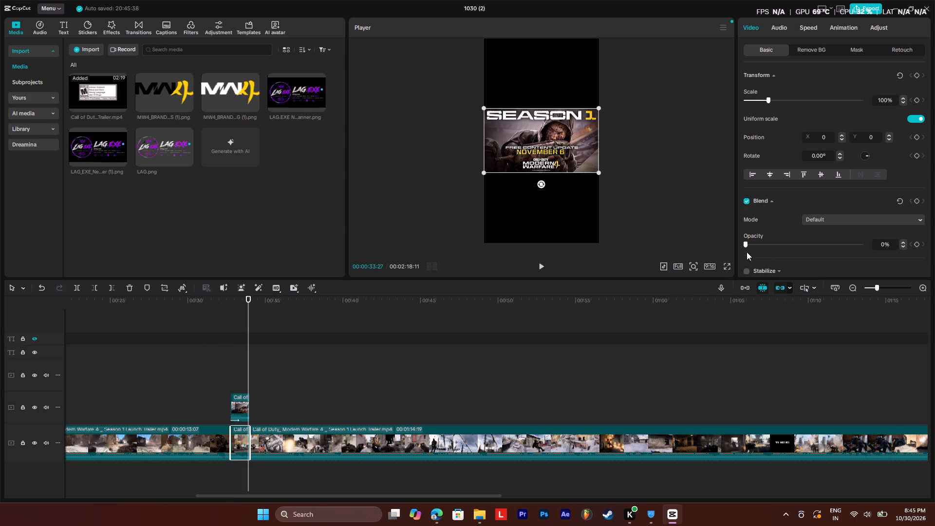
# Create one compound clip from the main-track clips between 00:00:12:23 and 00:00:34:00 together with the Season 1 overlay clip.
pyautogui.click(876, 289)
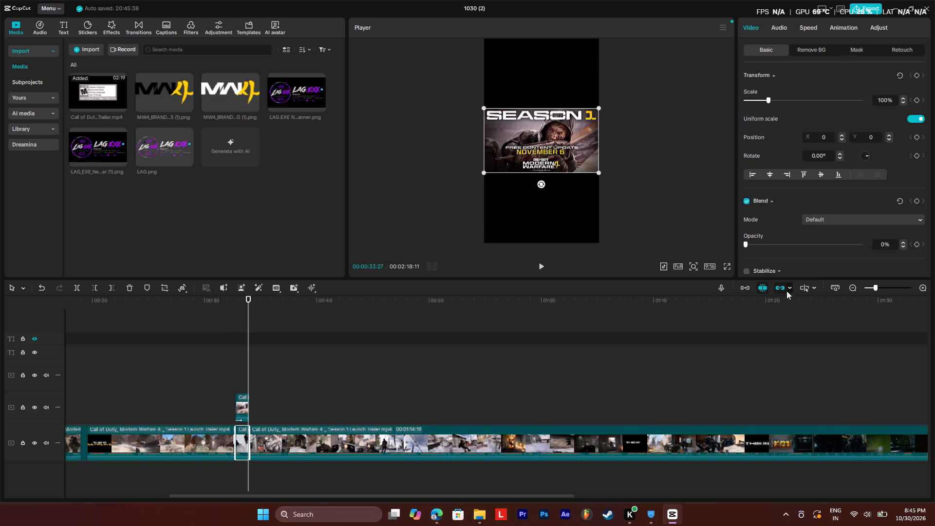
pyautogui.click(198, 297)
pyautogui.moveTo(195, 298); pyautogui.dragTo(155, 306)
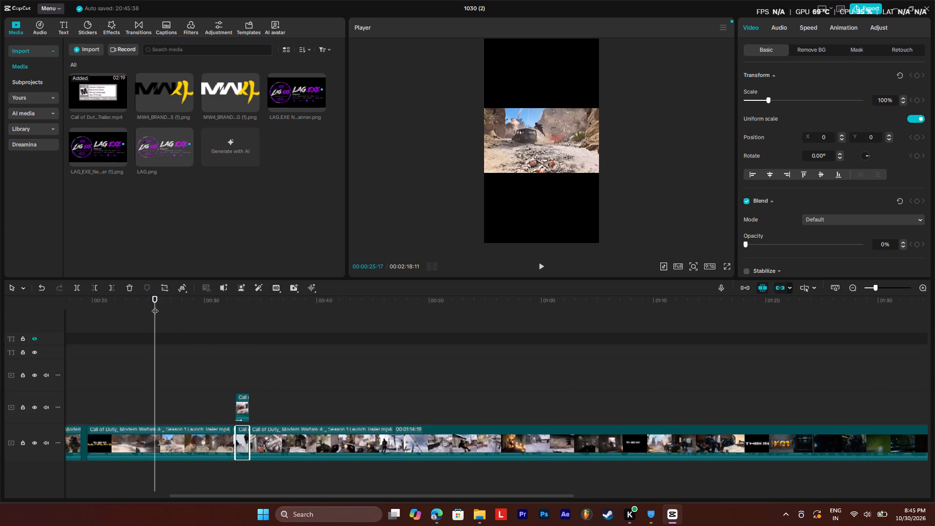
pyautogui.press('space')
pyautogui.press('space')
pyautogui.moveTo(87, 303); pyautogui.dragTo(87, 303)
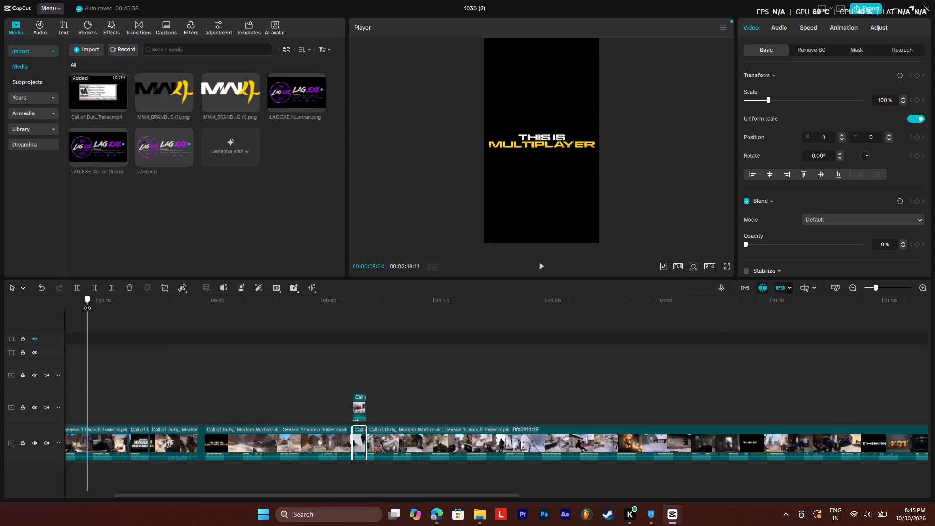
pyautogui.moveTo(87, 303); pyautogui.dragTo(303, 300)
pyautogui.moveTo(303, 299); pyautogui.dragTo(230, 311)
pyautogui.moveTo(240, 381); pyautogui.dragTo(392, 453)
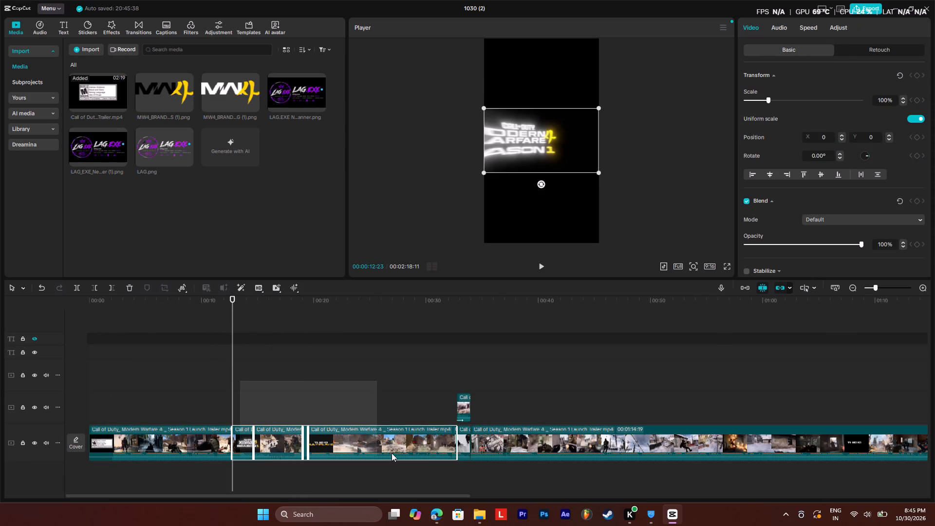
pyautogui.moveTo(392, 453); pyautogui.dragTo(466, 451)
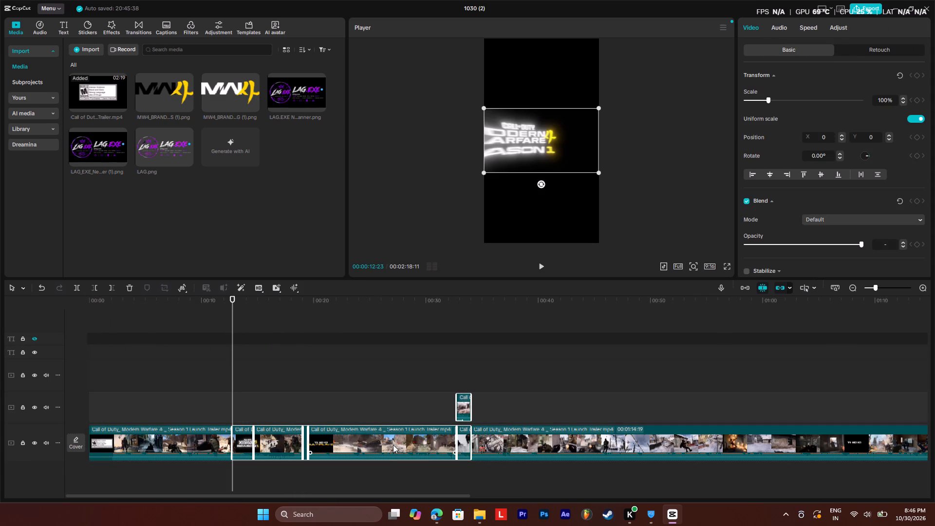
pyautogui.rightClick(393, 444)
pyautogui.click(426, 325)
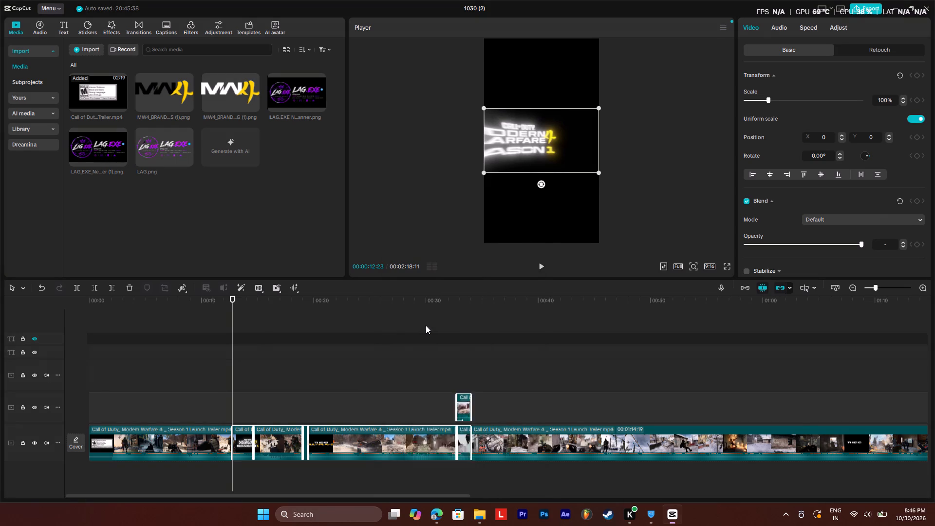
# Copy the new compound clip and paste the duplicate on the track above it, starting at 00:00:12:23.
pyautogui.rightClick(302, 438)
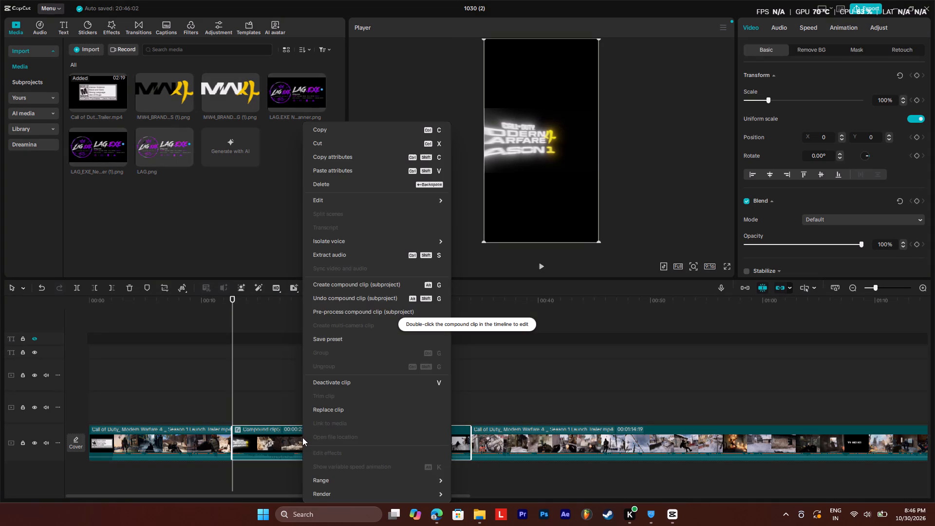
pyautogui.click(271, 438)
pyautogui.hotkey('ctrl', 'c')
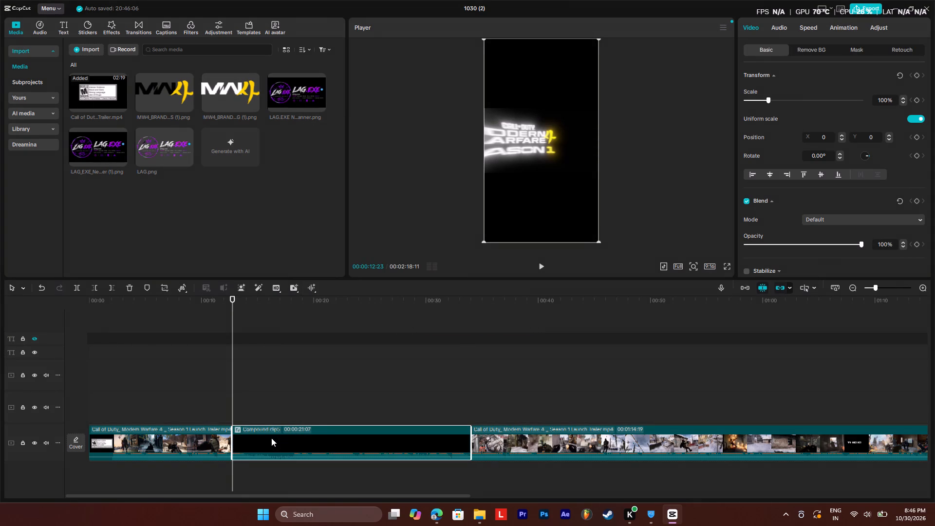
pyautogui.hotkey('ctrl', 'v')
# Scale the lower compound clip on the main track to 324% so it fills the vertical frame behind the upper copy.
pyautogui.click(289, 446)
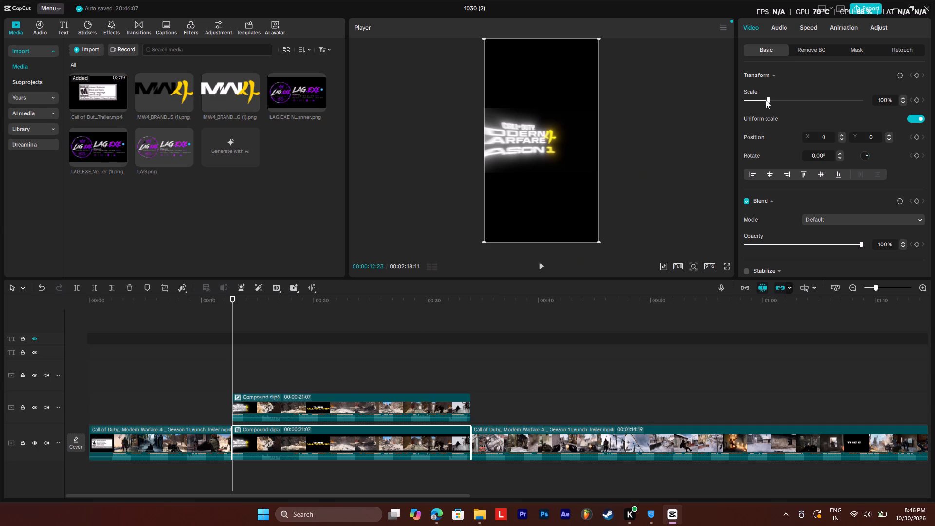
pyautogui.moveTo(766, 99); pyautogui.dragTo(770, 105)
pyautogui.moveTo(282, 274); pyautogui.dragTo(320, 195)
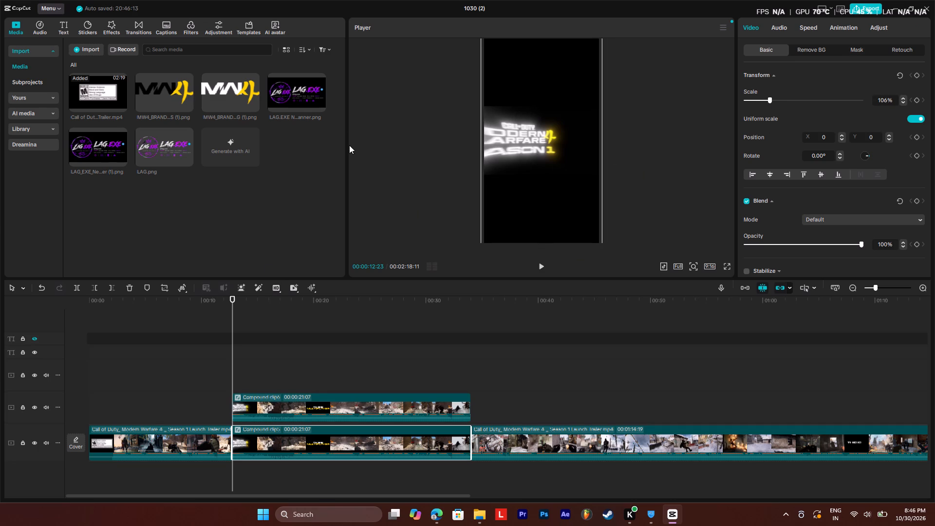
pyautogui.click(280, 299)
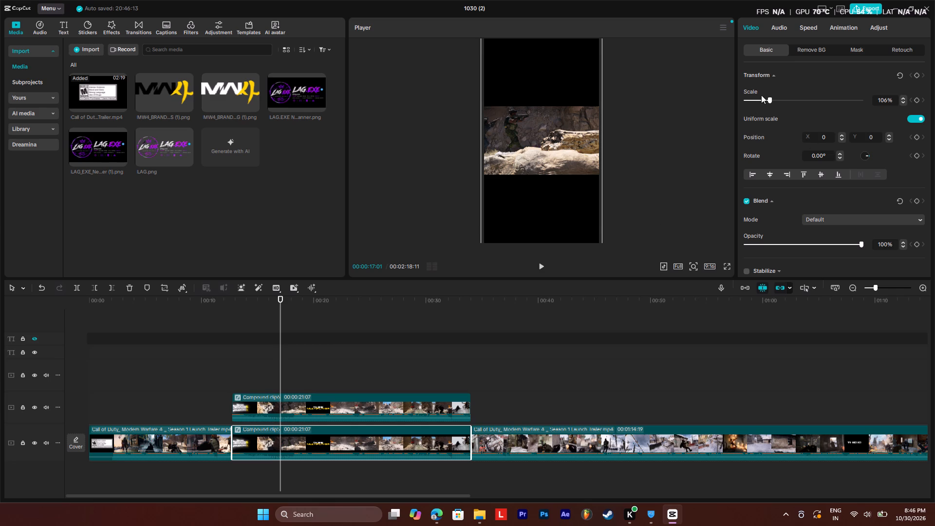
pyautogui.moveTo(771, 100); pyautogui.dragTo(818, 108)
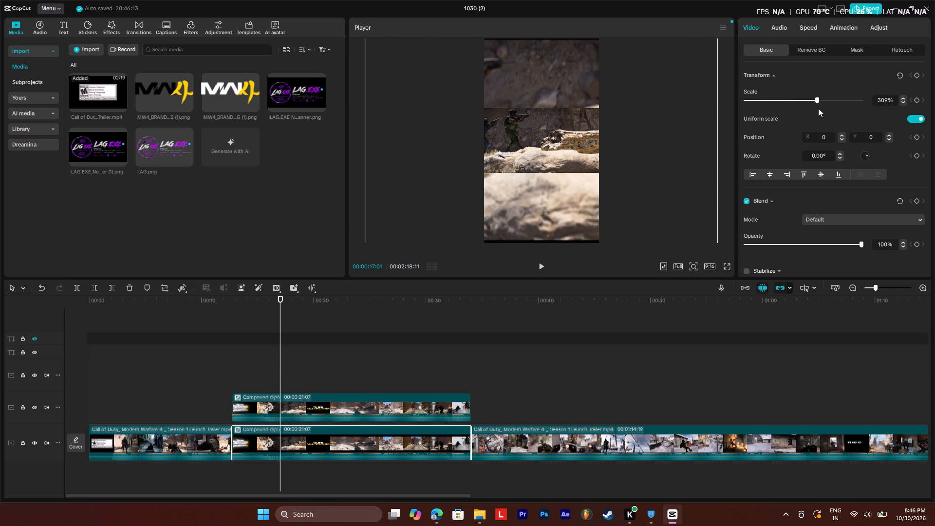
pyautogui.moveTo(818, 108); pyautogui.dragTo(820, 111)
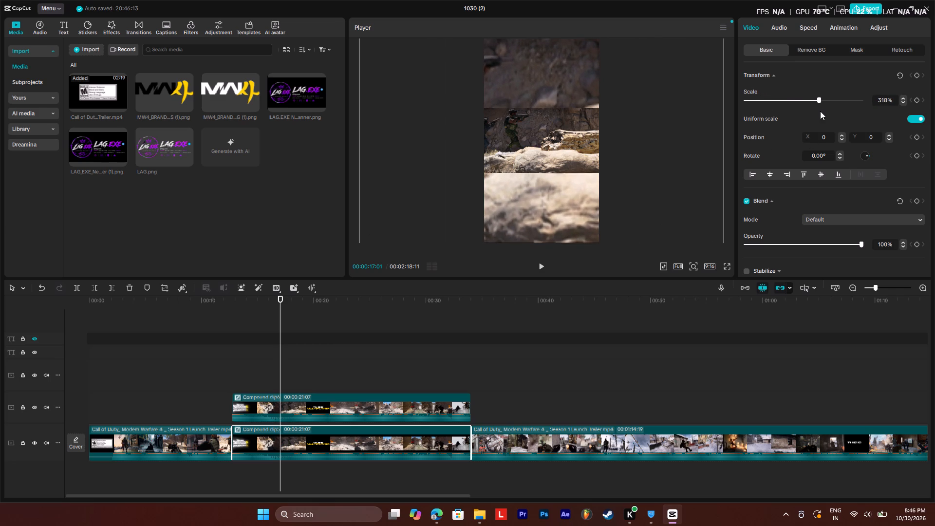
pyautogui.moveTo(820, 111); pyautogui.dragTo(822, 111)
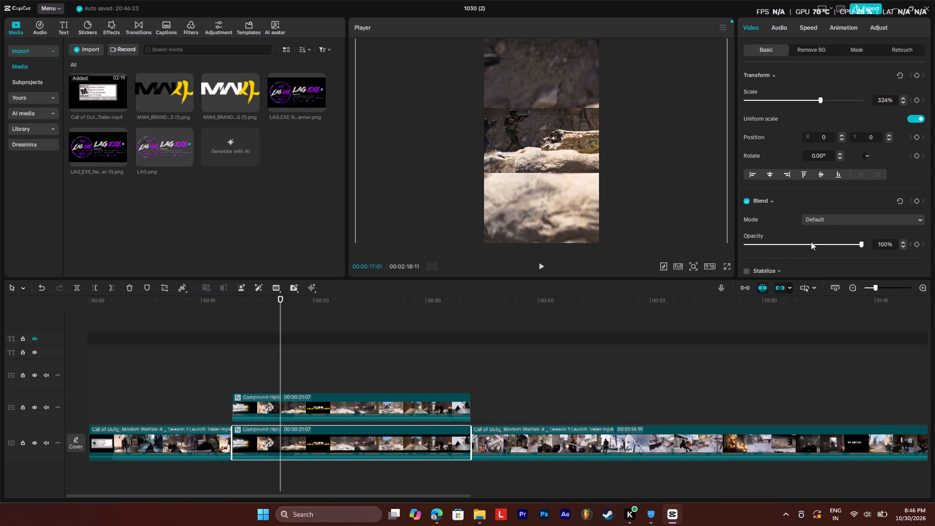
# Set the opacity of the enlarged main-track compound clip to 46%.
pyautogui.moveTo(811, 242); pyautogui.dragTo(803, 249)
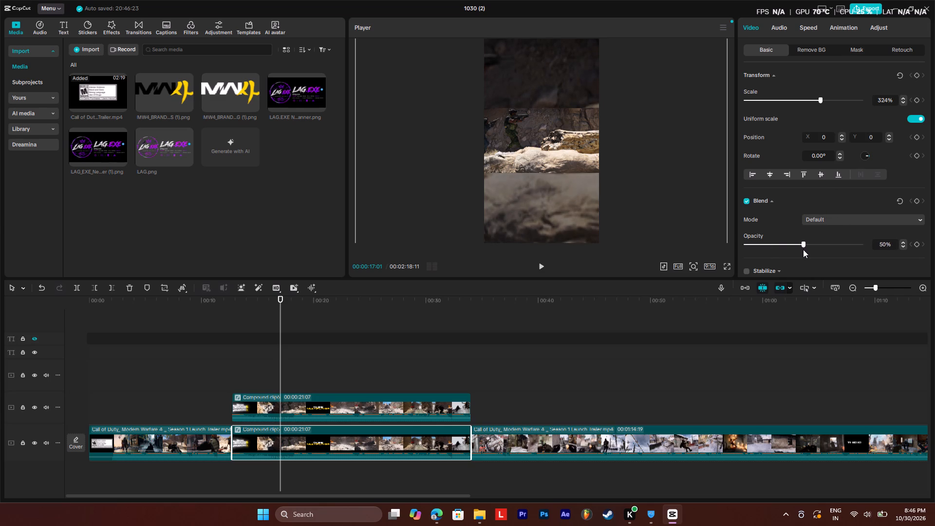
pyautogui.moveTo(803, 249); pyautogui.dragTo(799, 251)
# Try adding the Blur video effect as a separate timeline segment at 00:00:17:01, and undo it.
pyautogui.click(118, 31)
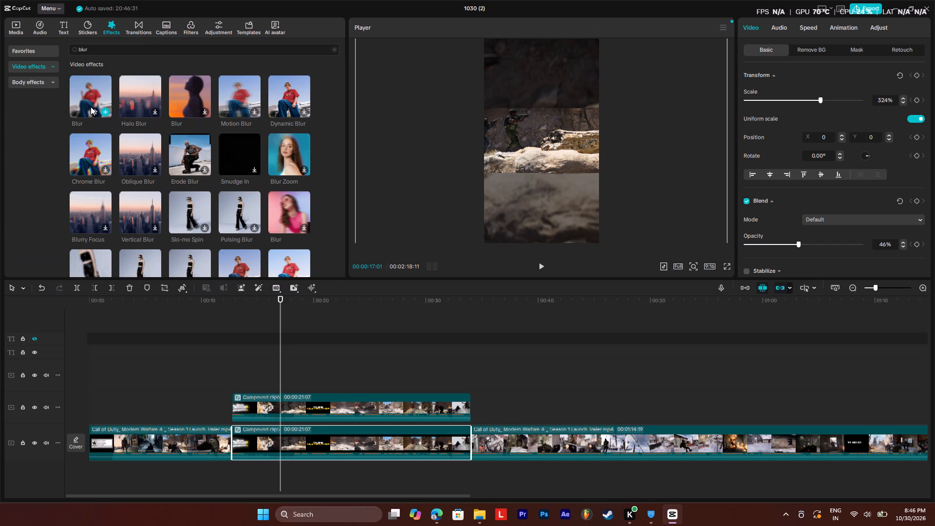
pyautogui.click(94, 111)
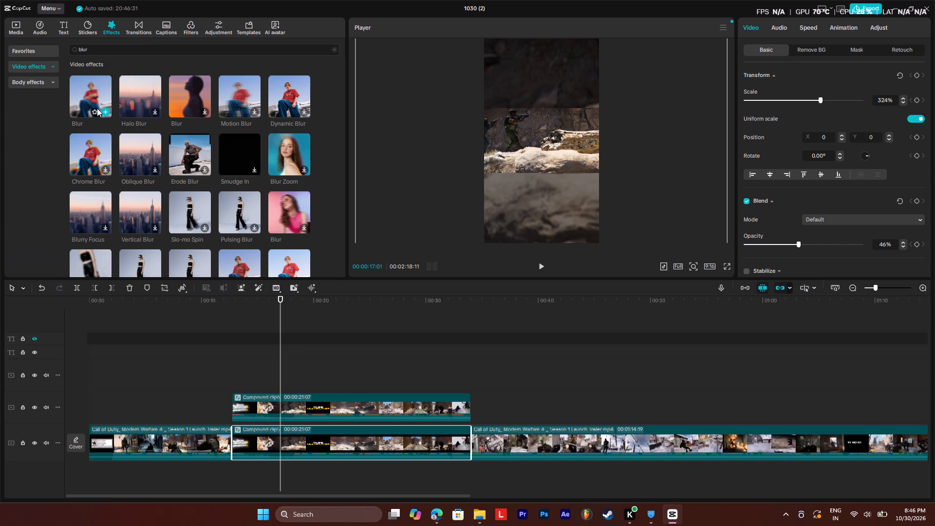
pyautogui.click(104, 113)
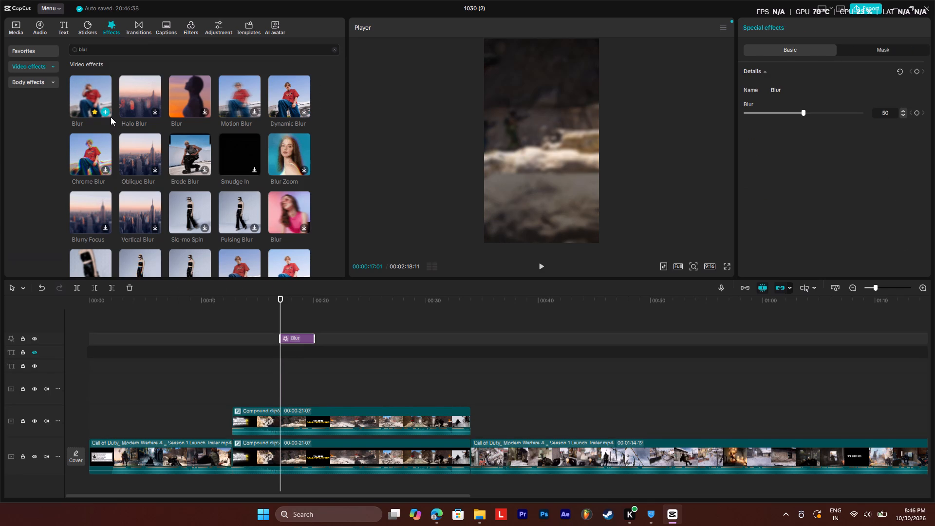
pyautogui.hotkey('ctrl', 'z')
# Apply the Blur video effect directly to the main-track compound clip and set its blur strength to 9.
pyautogui.moveTo(87, 96); pyautogui.dragTo(249, 426)
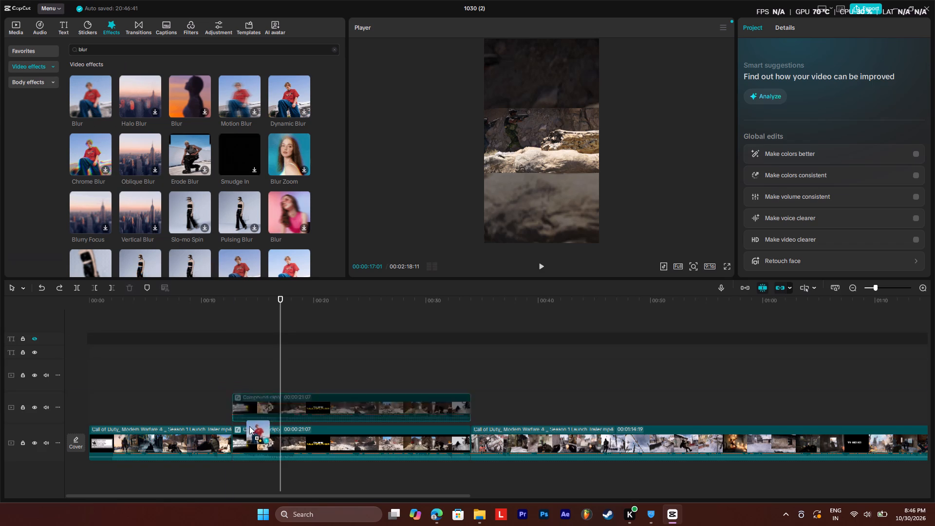
pyautogui.moveTo(249, 426); pyautogui.dragTo(273, 444)
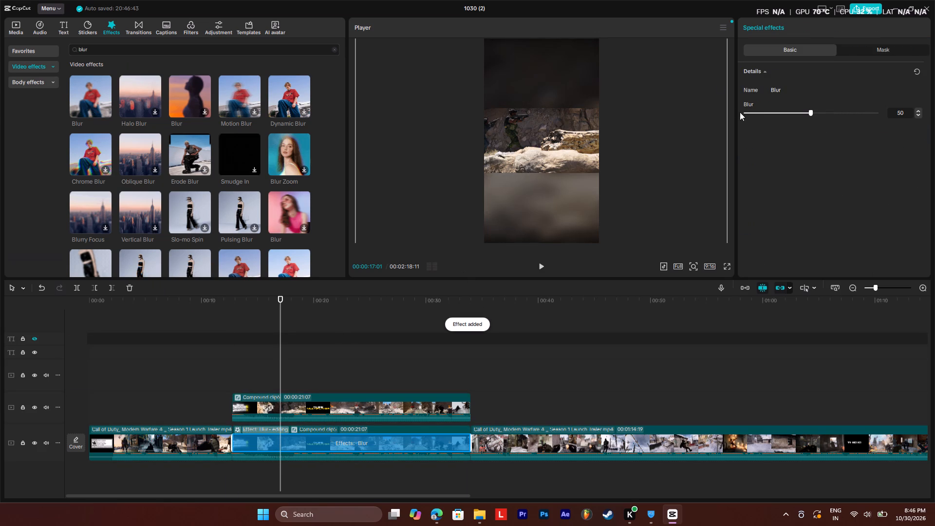
pyautogui.moveTo(757, 111); pyautogui.dragTo(758, 115)
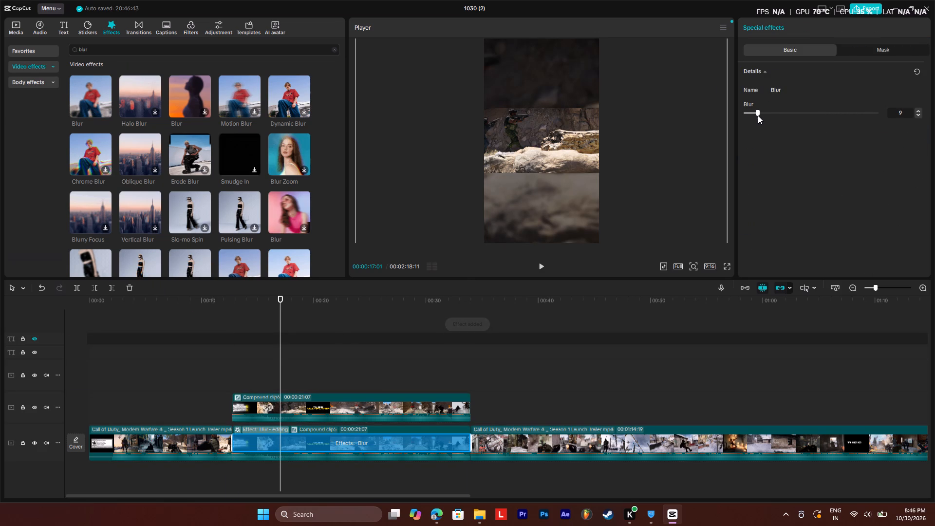
# Set the blur strength on the main-track compound clip to 10.
pyautogui.moveTo(758, 115); pyautogui.dragTo(758, 116)
# Play back the compound clip section from 00:00:12:23 to check the layered clips over the blurred background.
pyautogui.click(249, 301)
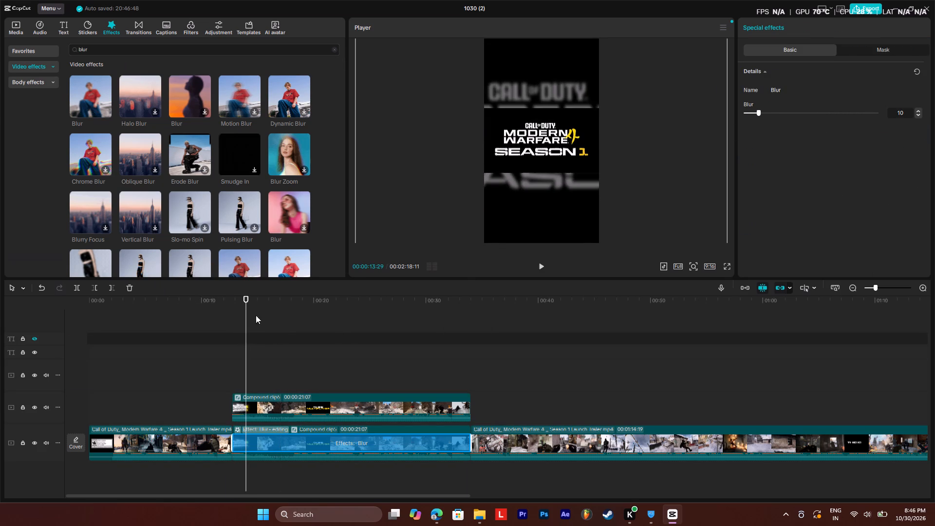
pyautogui.click(291, 410)
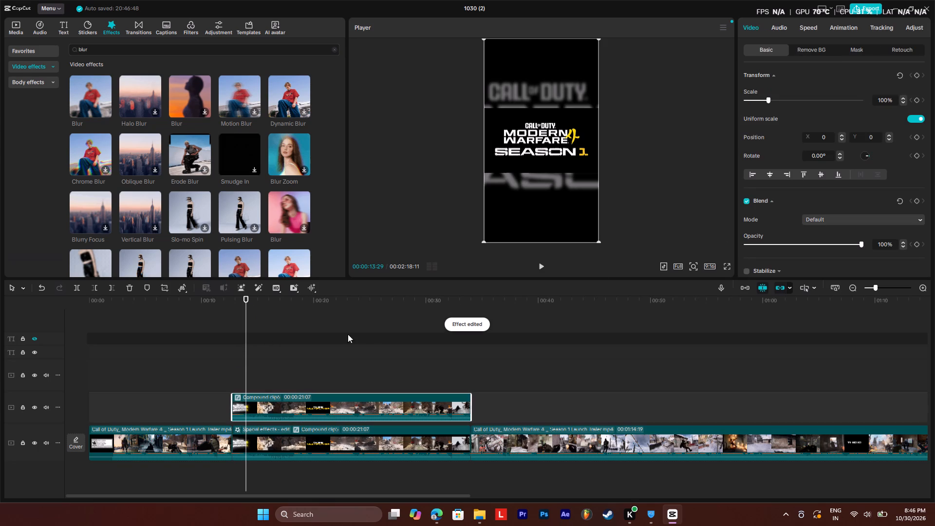
pyautogui.moveTo(927, 145); pyautogui.dragTo(933, 201)
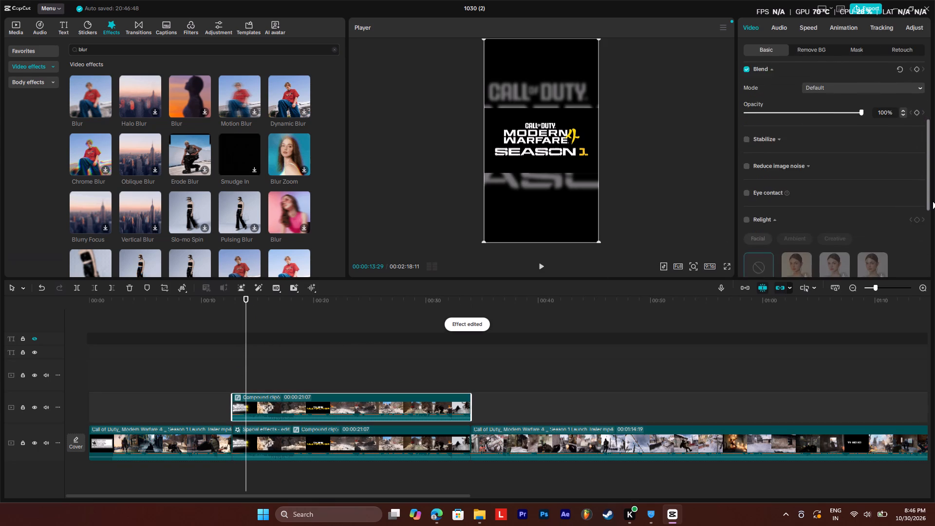
pyautogui.moveTo(933, 201); pyautogui.dragTo(927, 273)
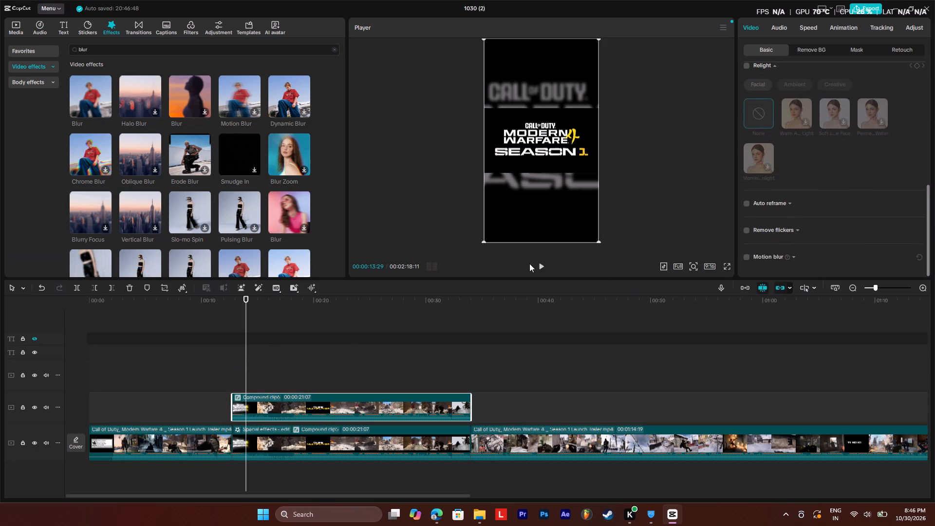
pyautogui.click(231, 301)
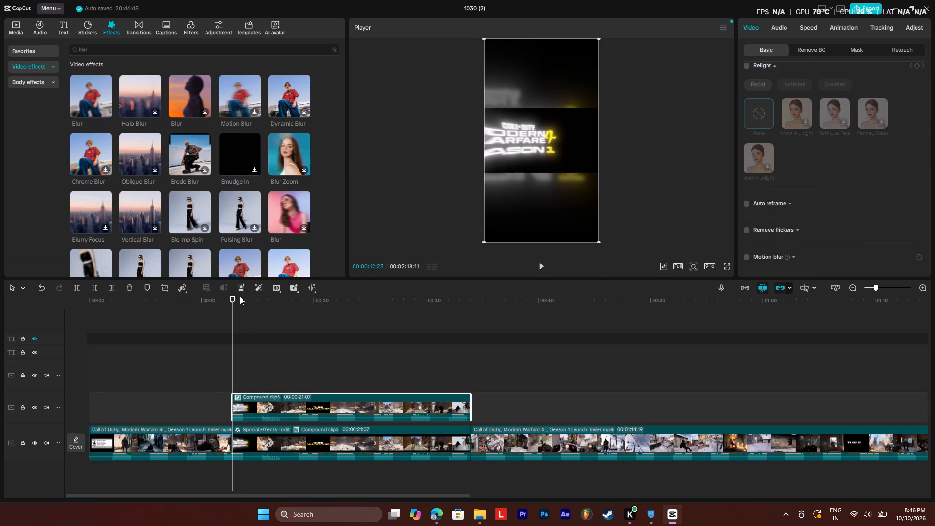
pyautogui.press('space')
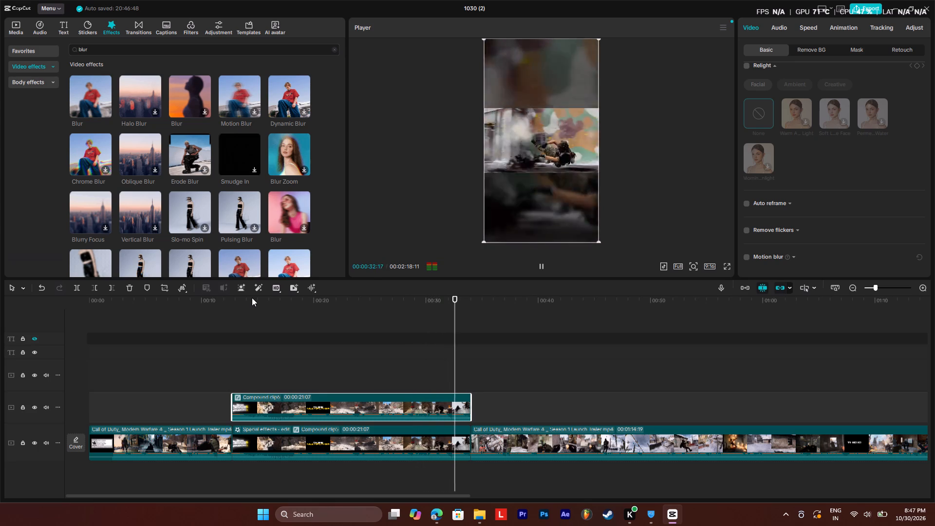
pyautogui.press('space')
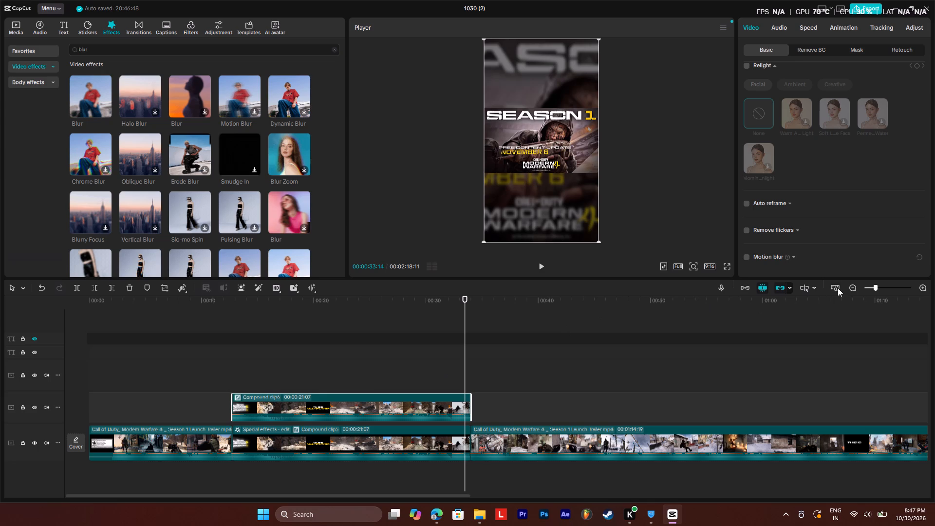
# Move the "NEW MW4 CONTENT IS HERE AND IT LOOKS GREAT" text clip to the compound clips' start and extend it to their end.
pyautogui.click(874, 287)
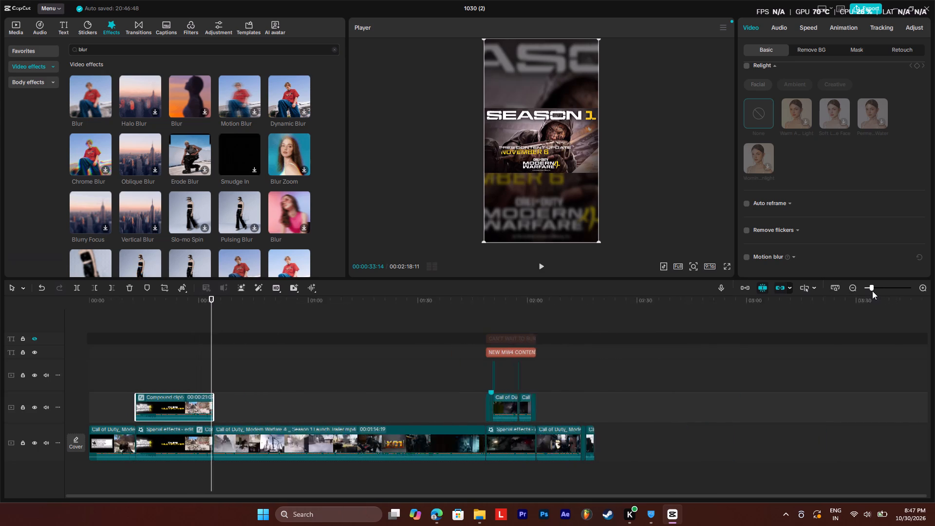
pyautogui.click(537, 348)
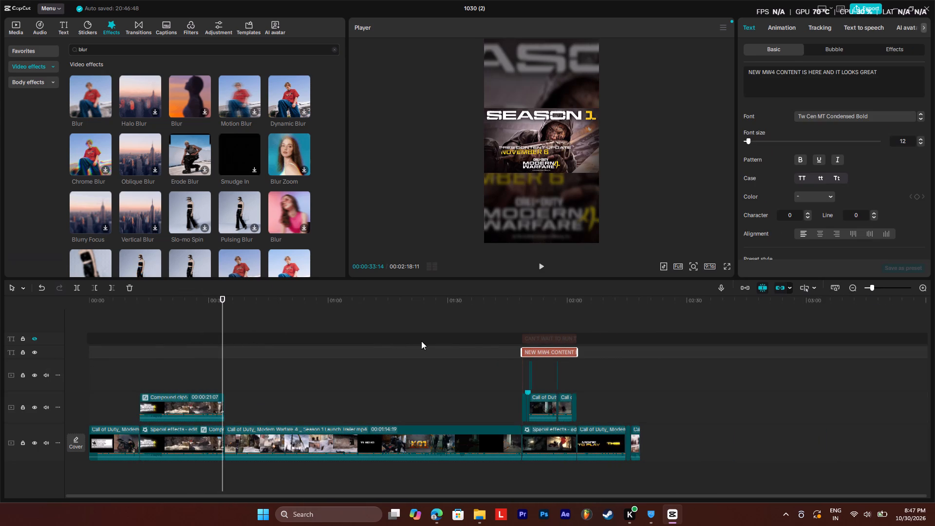
pyautogui.moveTo(542, 351); pyautogui.dragTo(161, 365)
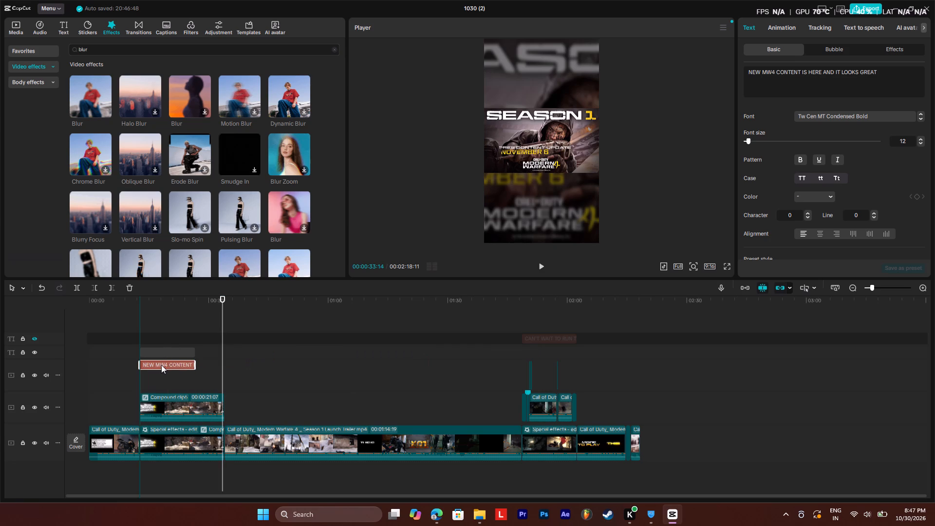
pyautogui.moveTo(161, 365); pyautogui.dragTo(161, 364)
pyautogui.moveTo(165, 352); pyautogui.dragTo(165, 358)
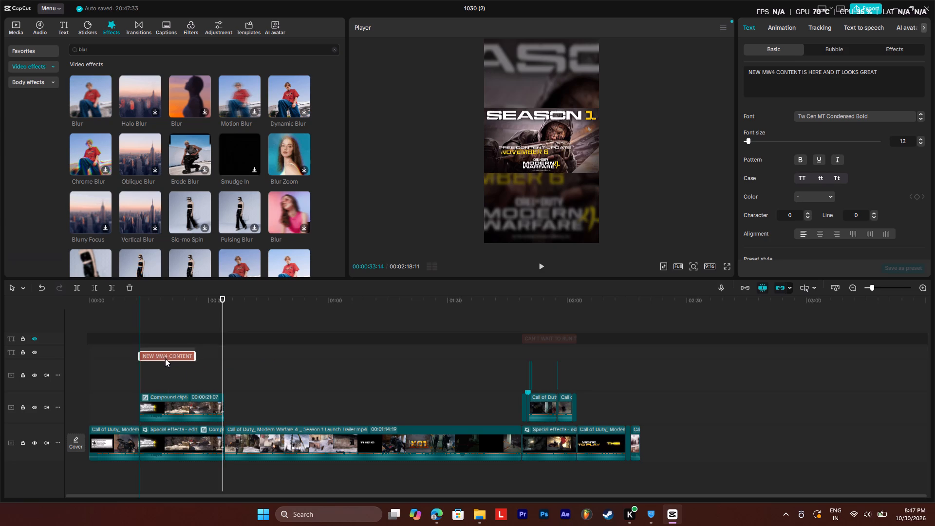
pyautogui.moveTo(165, 358); pyautogui.dragTo(165, 380)
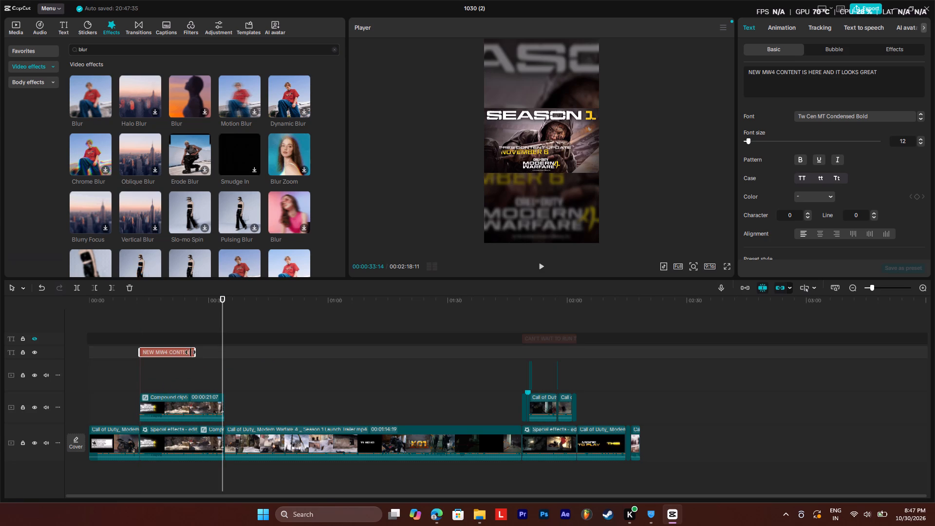
pyautogui.moveTo(194, 352); pyautogui.dragTo(225, 353)
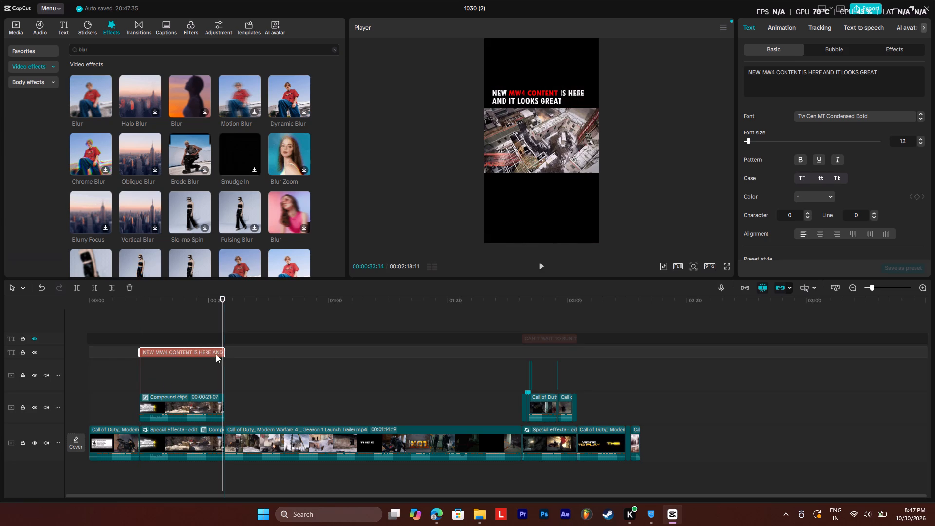
# Review the headline over the compound clips at several points, playing from 00:00:19:24.
pyautogui.click(139, 369)
pyautogui.click(142, 371)
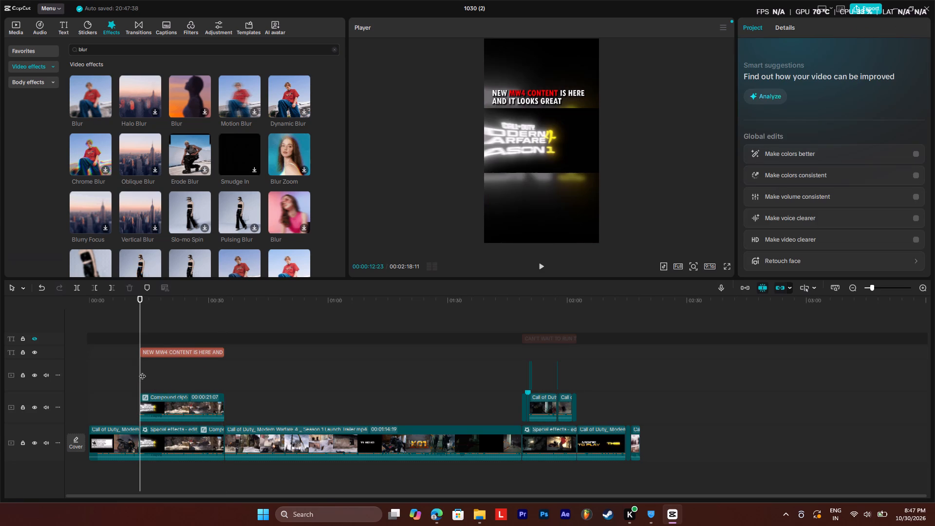
pyautogui.moveTo(875, 287); pyautogui.dragTo(886, 288)
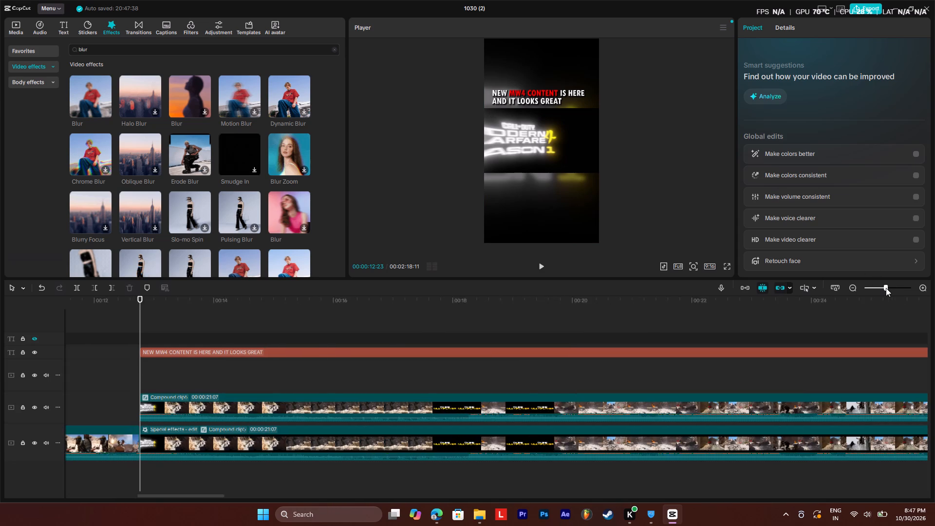
pyautogui.moveTo(886, 288); pyautogui.dragTo(884, 288)
pyautogui.click(470, 387)
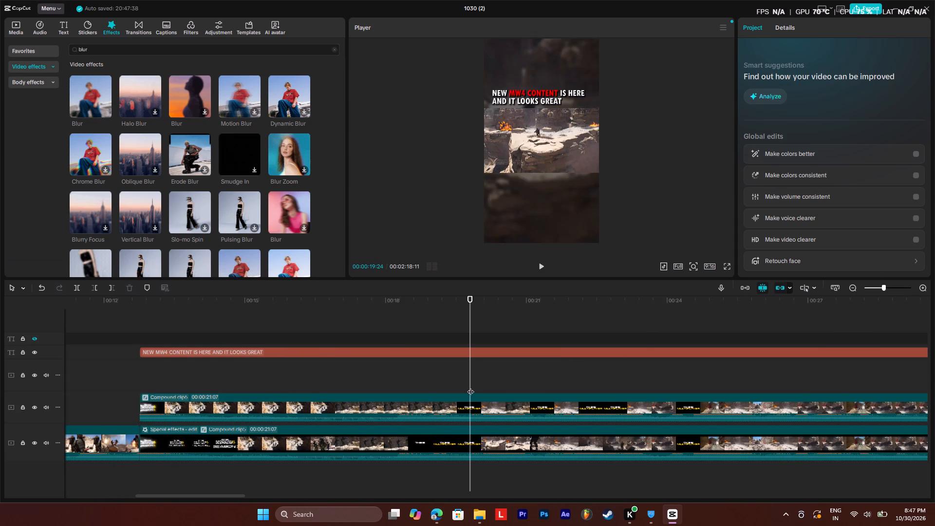
pyautogui.click(881, 289)
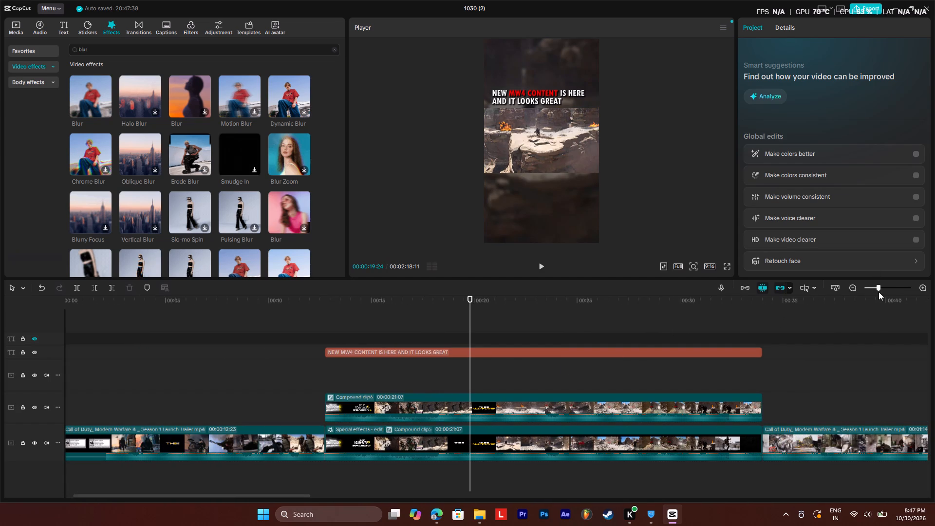
pyautogui.press('space')
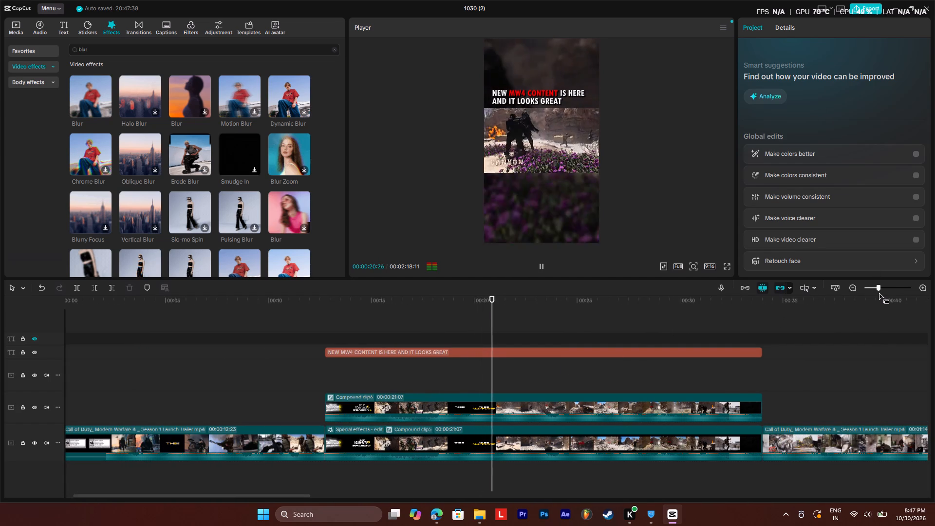
pyautogui.click(579, 372)
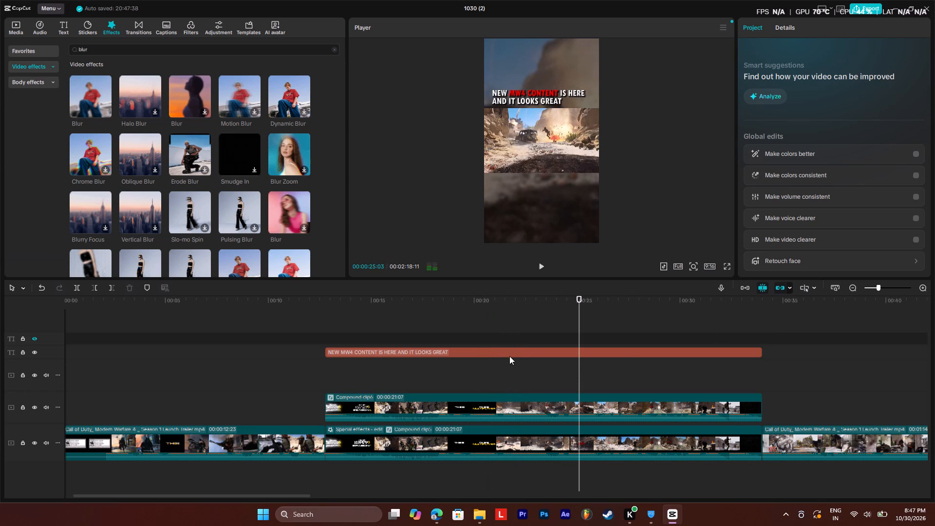
# Switch to Microsoft Edge, find the suggested headlines in the Muse chat, and copy "JUST LOOK AT THE NEW MAPS COMING TO SEASON 1".
pyautogui.click(509, 351)
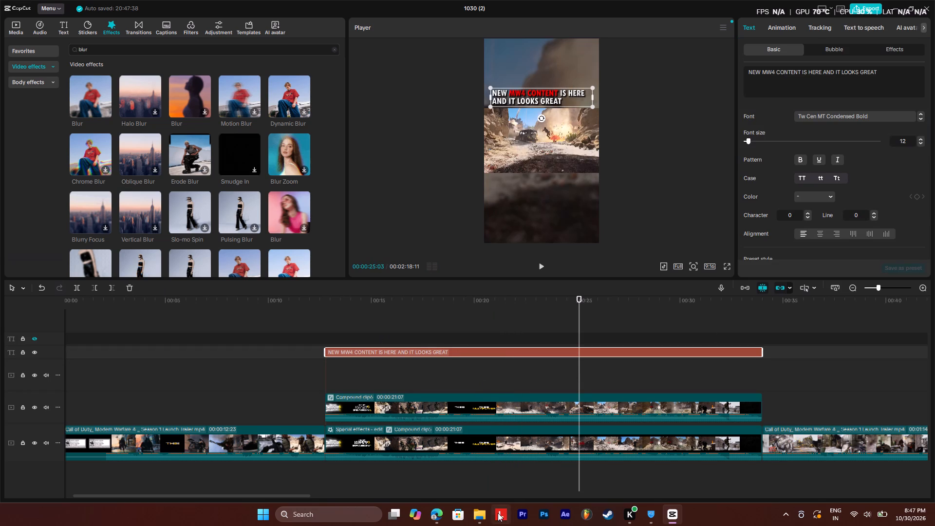
pyautogui.click(427, 518)
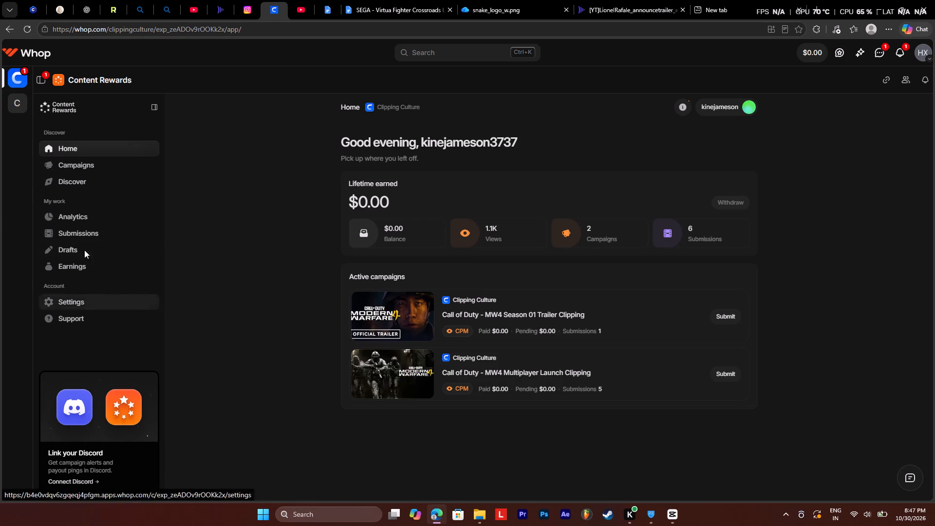
pyautogui.click(53, 10)
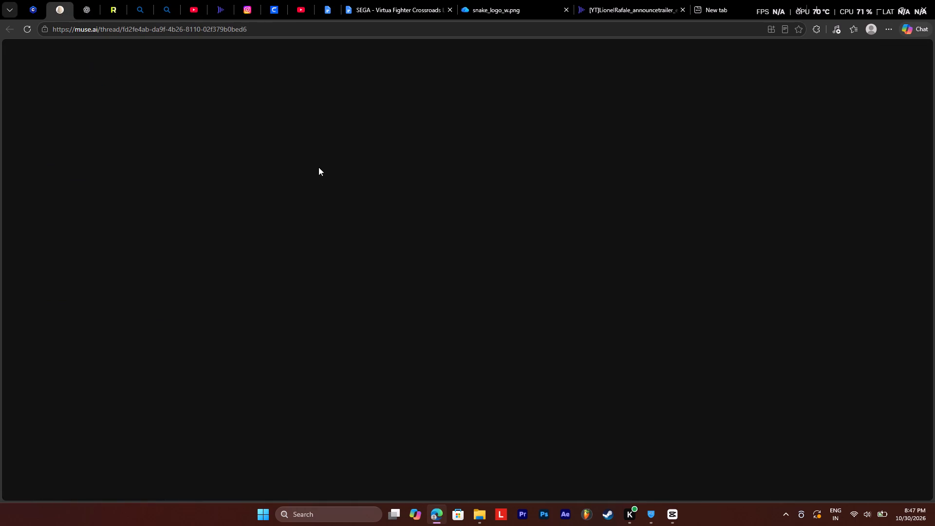
pyautogui.click(425, 224)
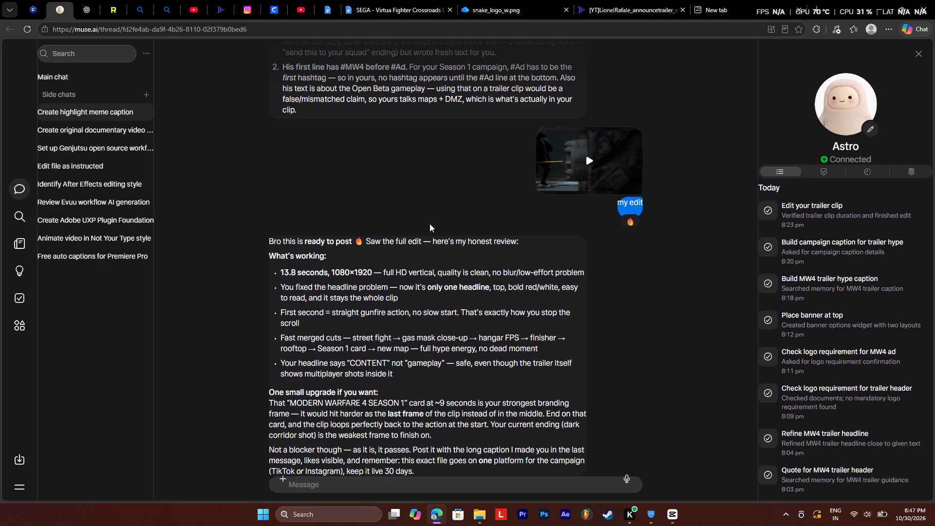
pyautogui.press('Up')
pyautogui.press('Up')
pyautogui.press('Up')
pyautogui.press('Up')
pyautogui.press('Up')
pyautogui.press('Up')
pyautogui.press('Up')
pyautogui.press('Up')
pyautogui.press('Up')
pyautogui.press('Up')
pyautogui.press('Up')
pyautogui.press('Up')
pyautogui.press('Up')
pyautogui.press('Up')
pyautogui.press('Up')
pyautogui.press('Up')
pyautogui.press('Up')
pyautogui.press('Up')
pyautogui.press('Up')
pyautogui.press('Up')
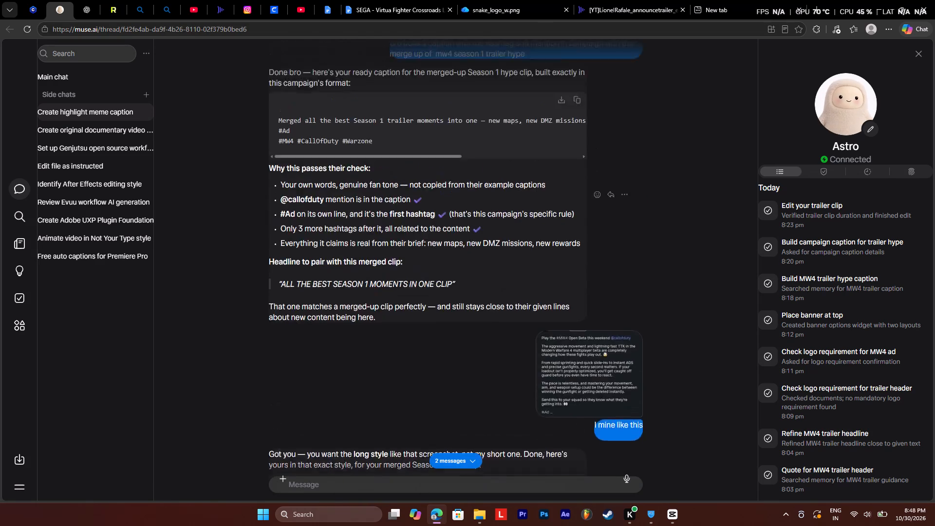
pyautogui.press('Up')
pyautogui.press('Up')
pyautogui.press('Up')
pyautogui.press('Up')
pyautogui.press('Up')
pyautogui.press('Up')
pyautogui.press('Up')
pyautogui.press('Up')
pyautogui.press('Up')
pyautogui.press('Up')
pyautogui.press('Up')
pyautogui.press('Up')
pyautogui.press('Up')
pyautogui.press('Up')
pyautogui.press('Up')
pyautogui.press('Up')
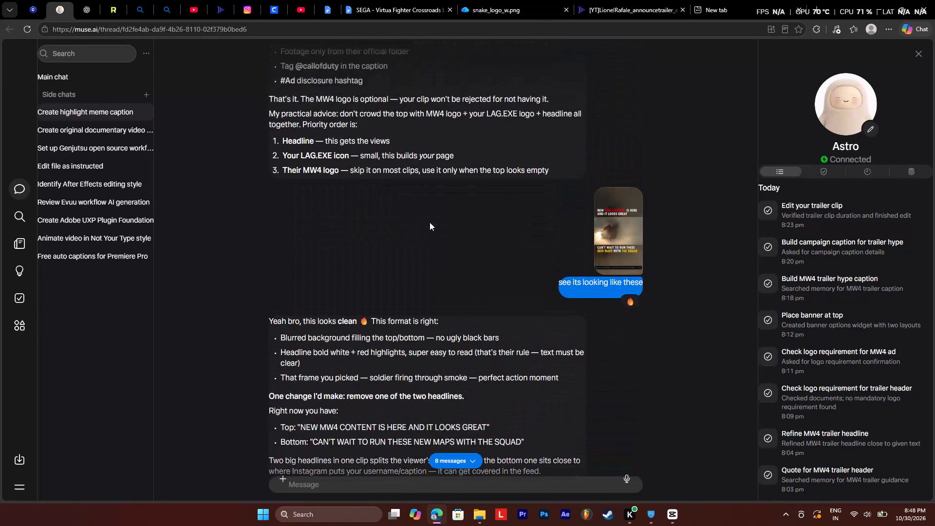
pyautogui.press('Up')
pyautogui.press('Up')
pyautogui.press('Up')
pyautogui.press('Up')
pyautogui.press('Up')
pyautogui.press('Up')
pyautogui.press('Up')
pyautogui.press('Up')
pyautogui.press('Up')
pyautogui.press('Up')
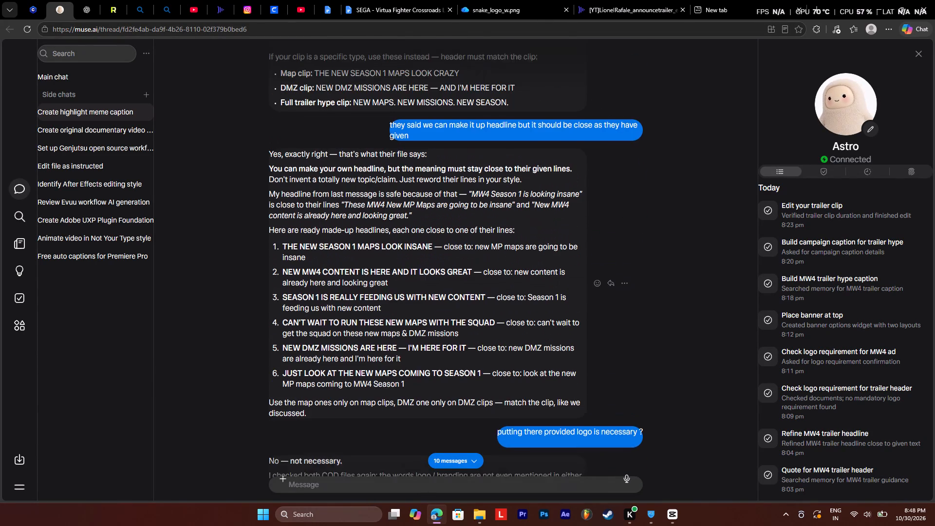
pyautogui.press('Down')
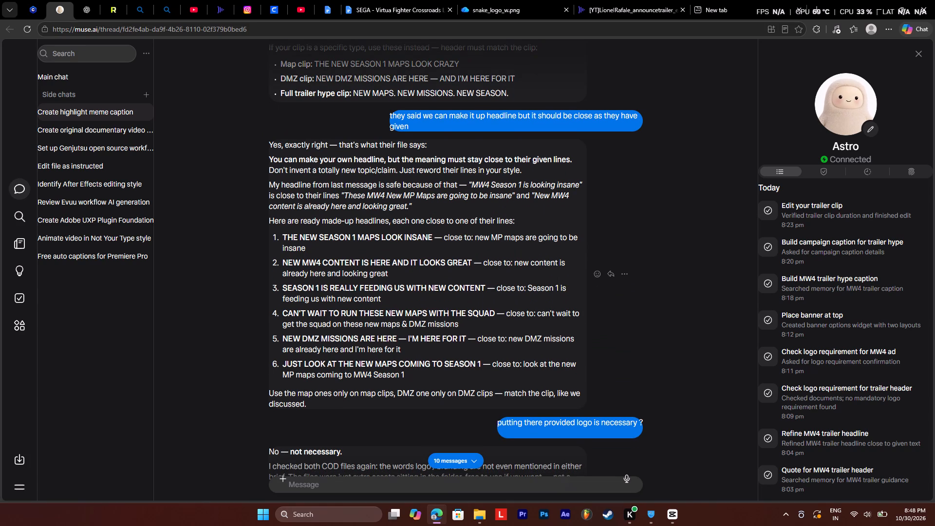
pyautogui.moveTo(285, 363); pyautogui.dragTo(411, 361)
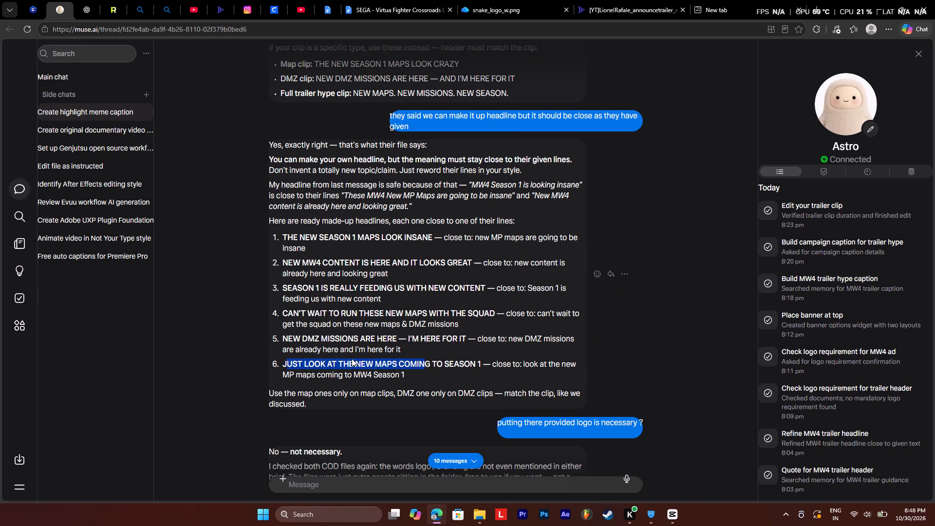
pyautogui.moveTo(282, 364); pyautogui.dragTo(445, 358)
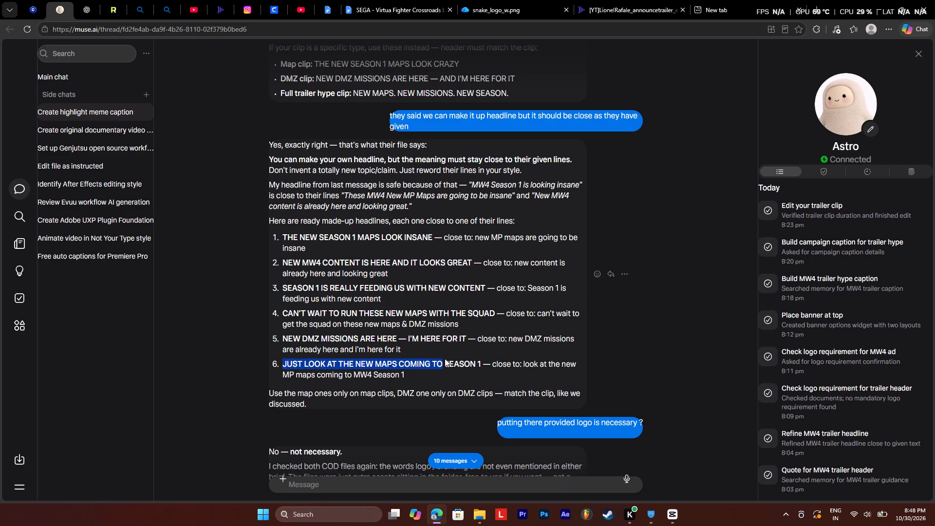
pyautogui.moveTo(445, 358); pyautogui.dragTo(482, 363)
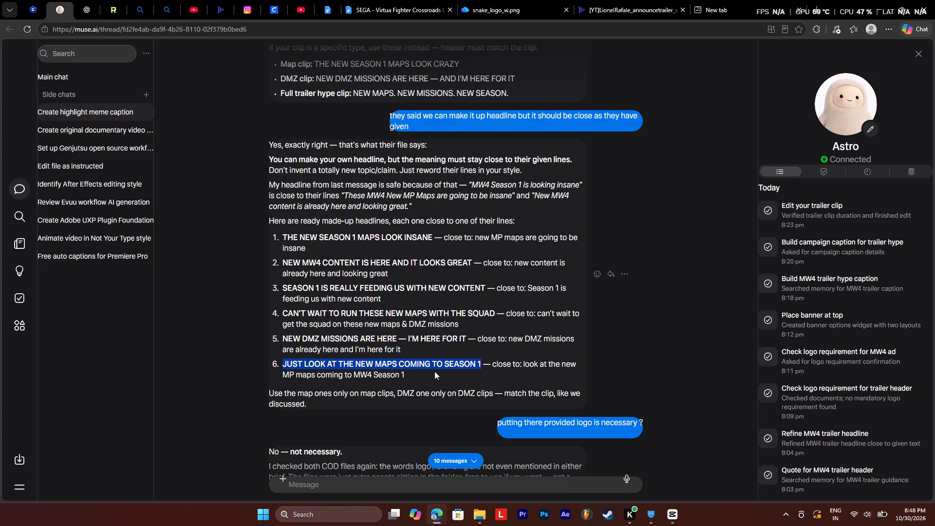
pyautogui.hotkey('ctrl', 'c')
# Return to CapCut and replace the headline over the compound clips with "JUST LOOK AT THE NEW MAPS COMING TO SEASON 1".
pyautogui.click(882, 6)
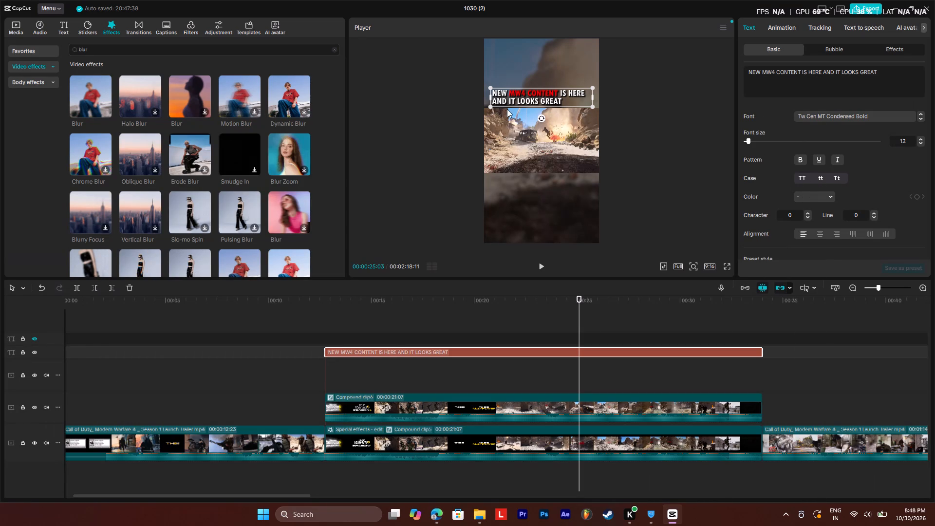
pyautogui.doubleClick(540, 91)
pyautogui.hotkey('ctrl', 'a')
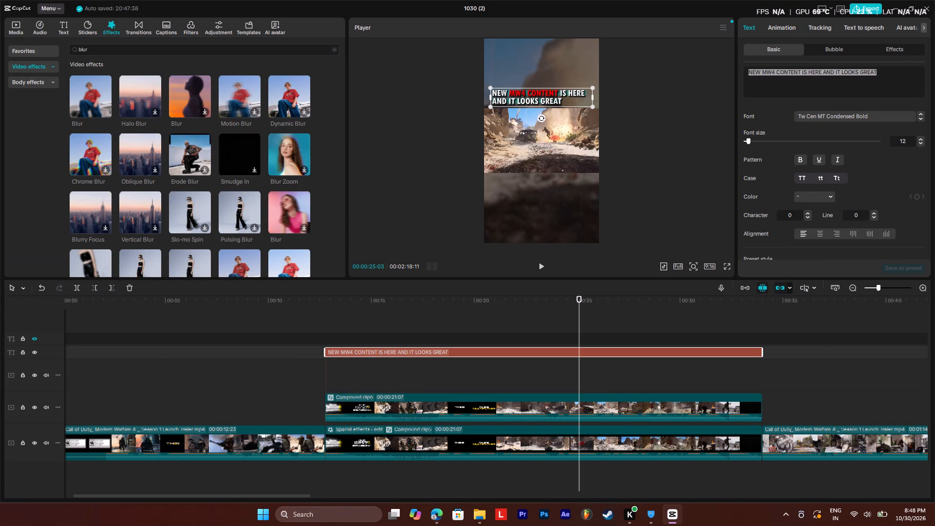
pyautogui.hotkey('ctrl', 'v')
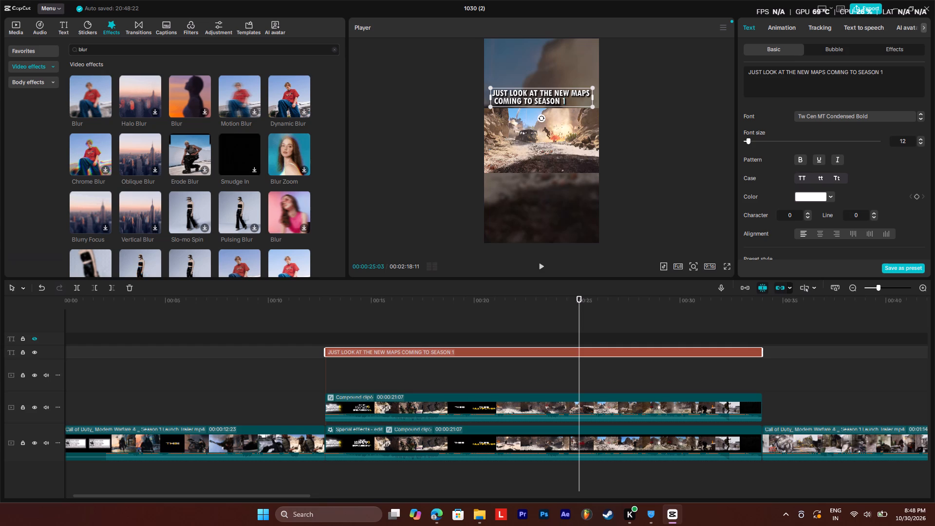
# Color the words "SEASON 1" in the headline red (FF0000).
pyautogui.moveTo(534, 101); pyautogui.dragTo(576, 103)
pyautogui.click(813, 196)
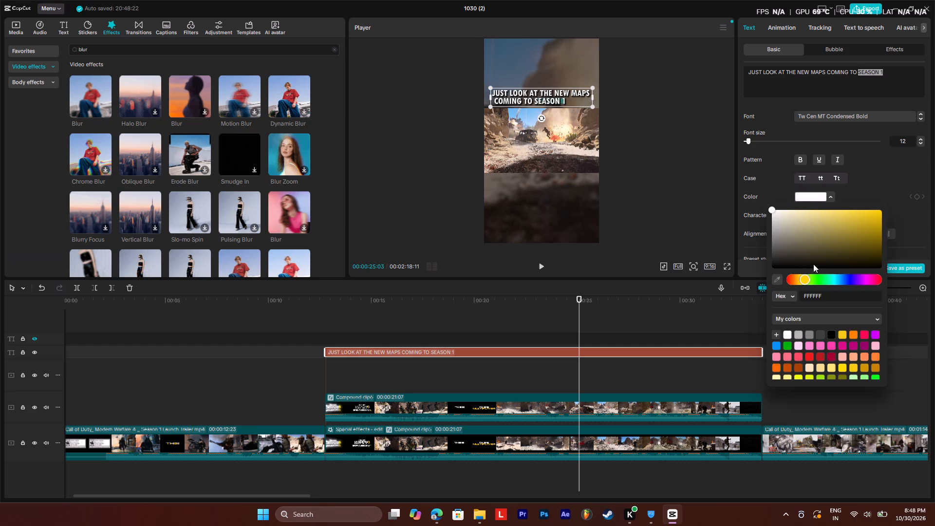
pyautogui.moveTo(798, 274); pyautogui.dragTo(774, 275)
pyautogui.moveTo(789, 276); pyautogui.dragTo(785, 281)
pyautogui.moveTo(804, 280); pyautogui.dragTo(765, 280)
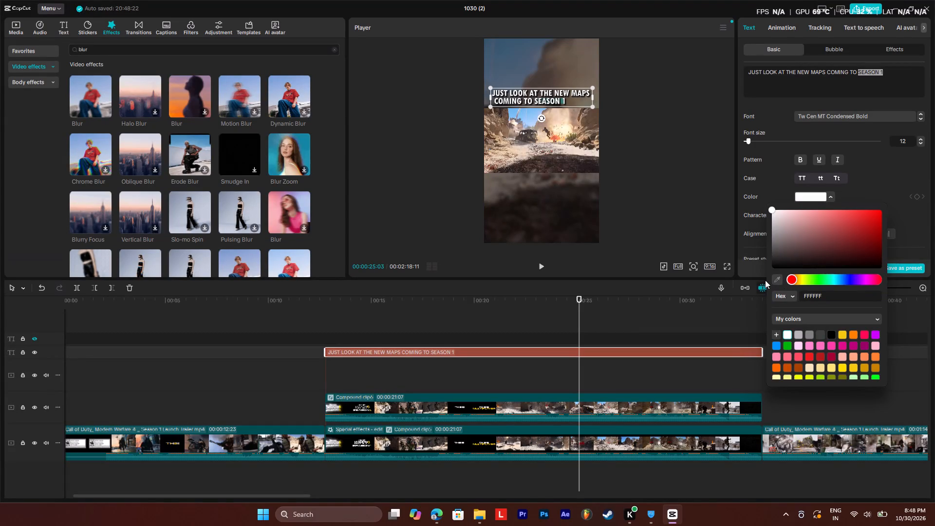
pyautogui.moveTo(765, 280); pyautogui.dragTo(765, 280)
pyautogui.moveTo(865, 215); pyautogui.dragTo(891, 200)
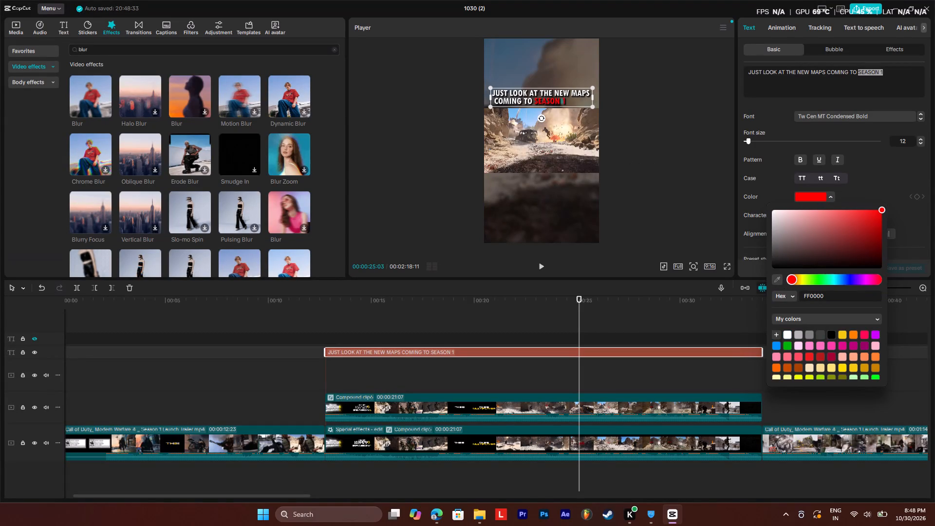
# Color the words "JUST LOOK" in the headline red (FF0000).
pyautogui.click(569, 93)
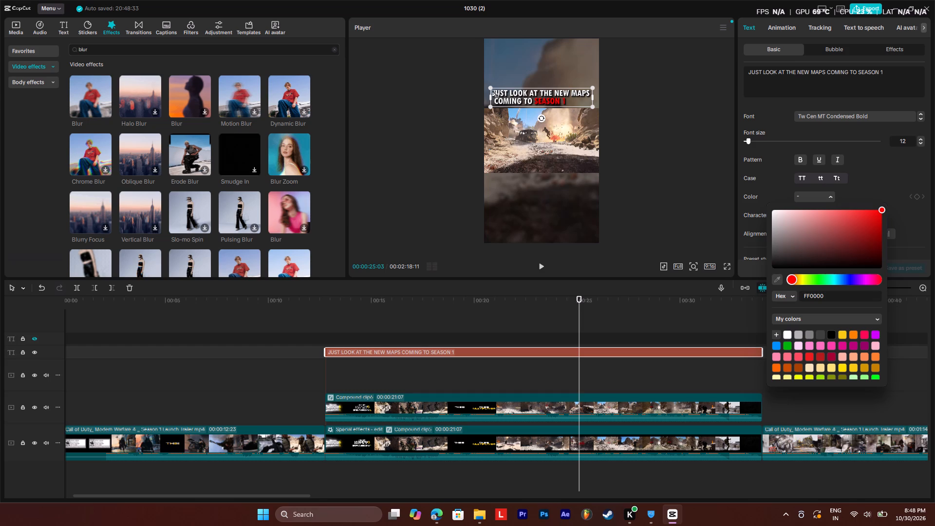
pyautogui.moveTo(494, 94); pyautogui.dragTo(526, 94)
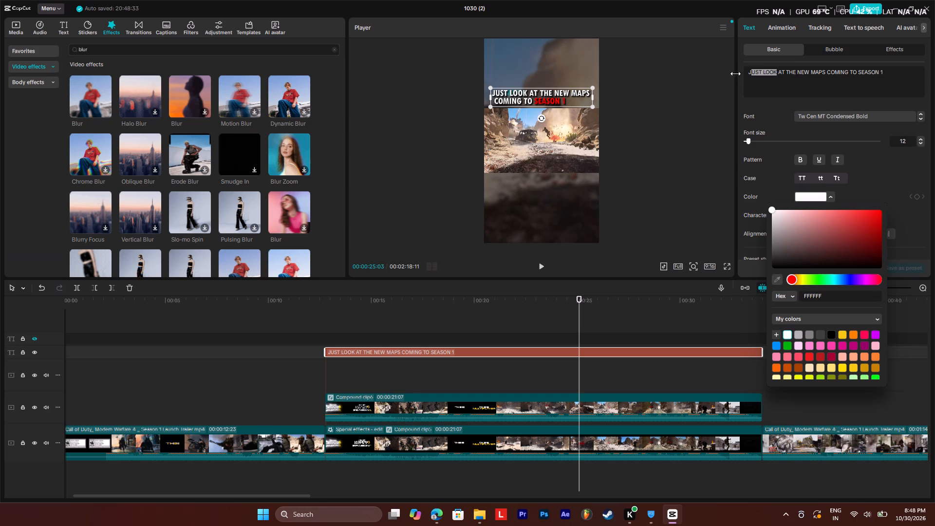
pyautogui.moveTo(746, 72); pyautogui.dragTo(774, 70)
pyautogui.moveTo(774, 70); pyautogui.dragTo(777, 70)
pyautogui.moveTo(869, 219); pyautogui.dragTo(889, 207)
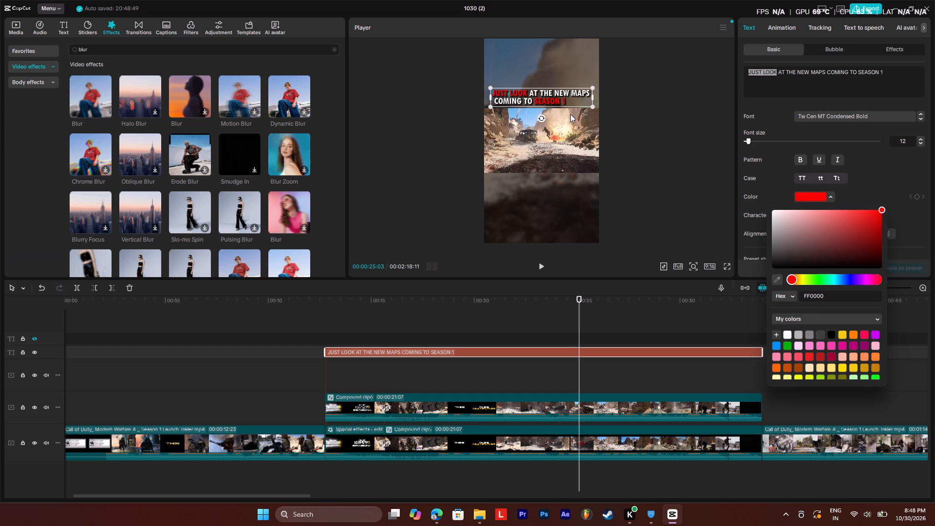
pyautogui.click(878, 181)
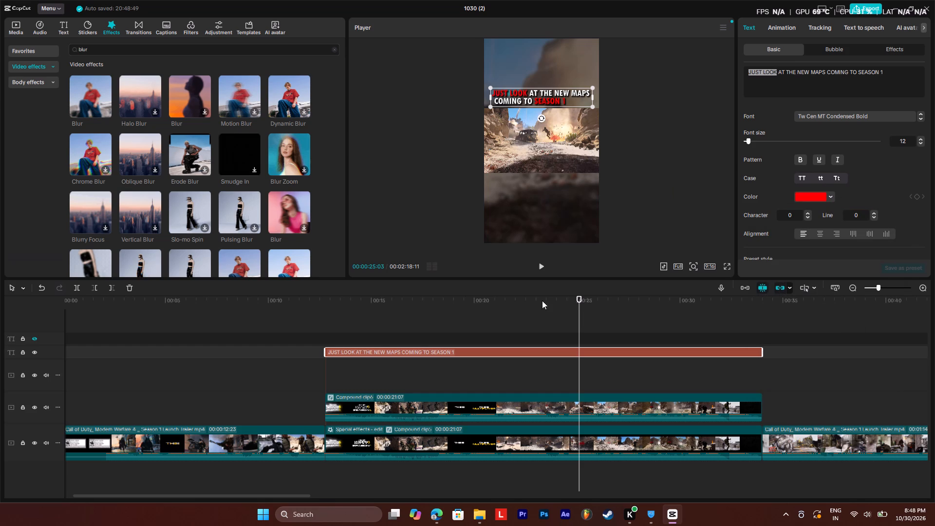
# Find where the opening Season 1 title card ends, split the headline text clip at 00:00:14:22, and delete the part before it.
pyautogui.click(322, 301)
pyautogui.press('space')
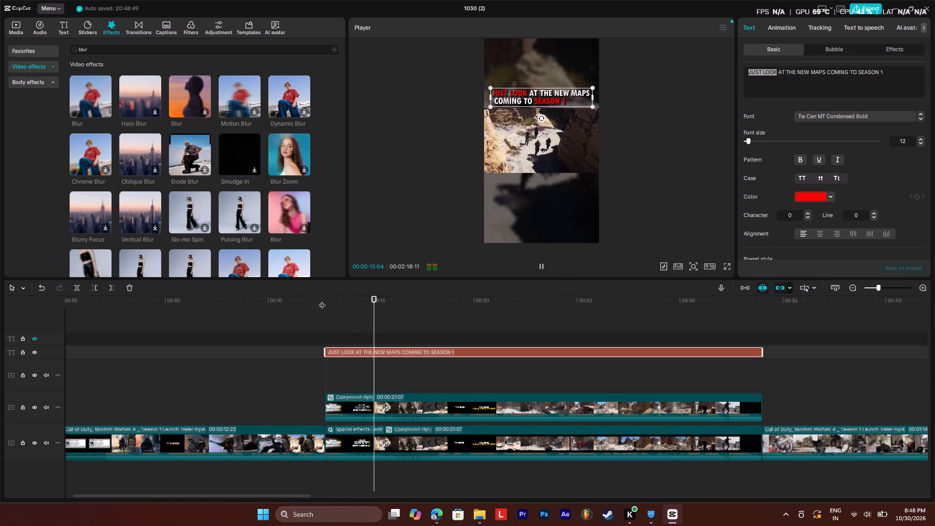
pyautogui.click(327, 301)
pyautogui.press('space')
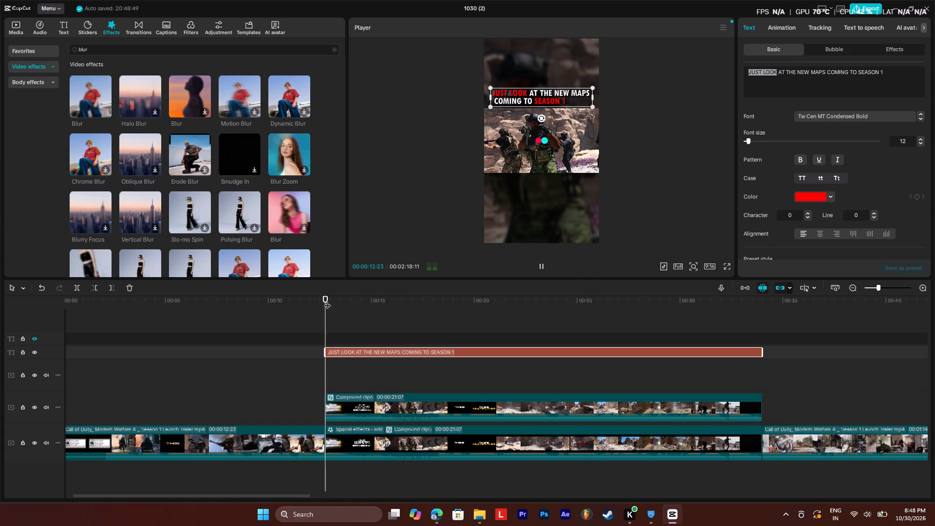
pyautogui.press('space')
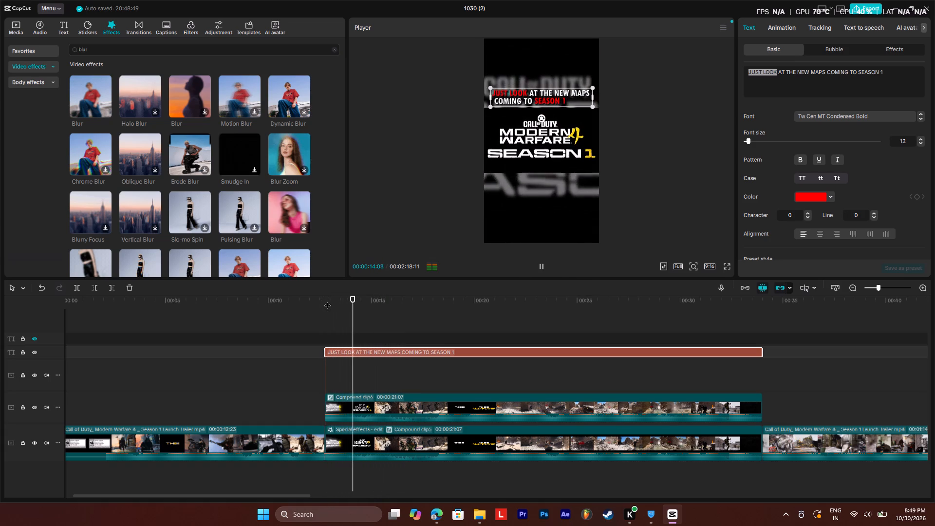
pyautogui.press('space')
pyautogui.press('space')
pyautogui.press('space')
pyautogui.press('space')
pyautogui.press('space')
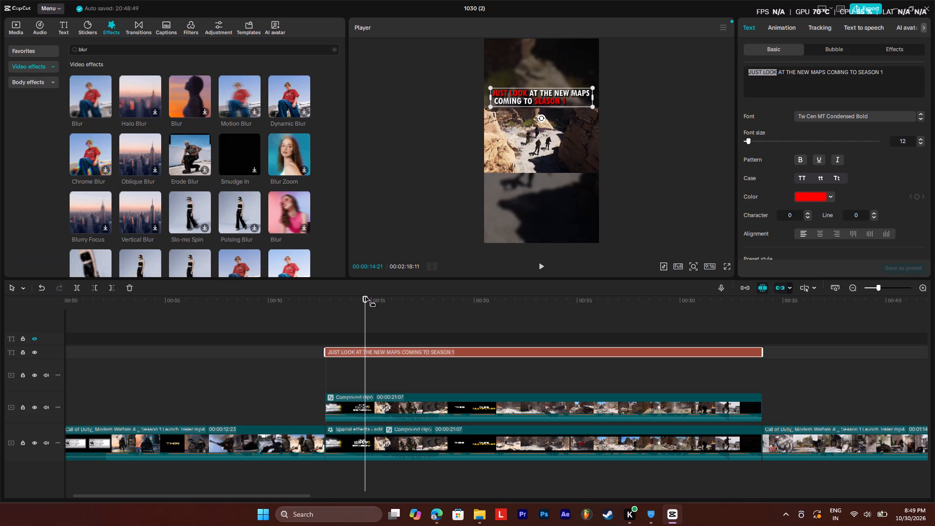
pyautogui.moveTo(365, 295); pyautogui.dragTo(362, 306)
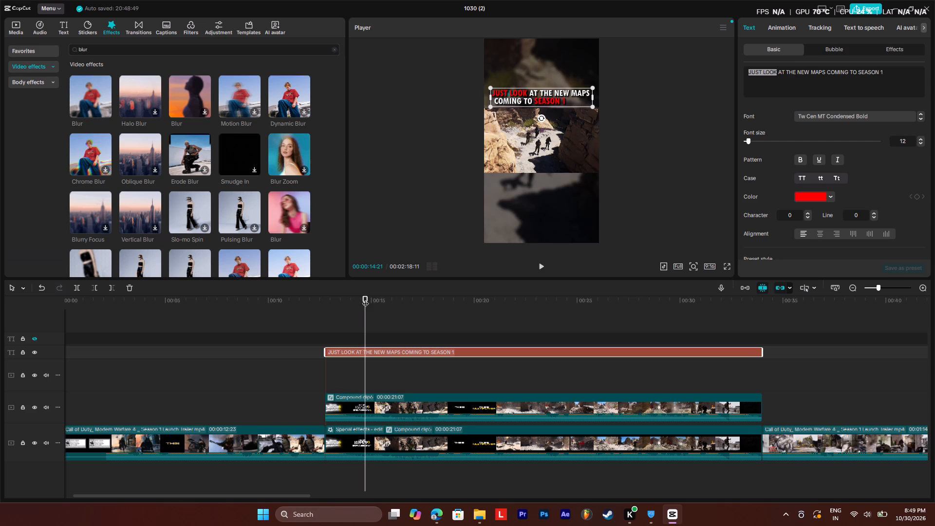
pyautogui.click(365, 296)
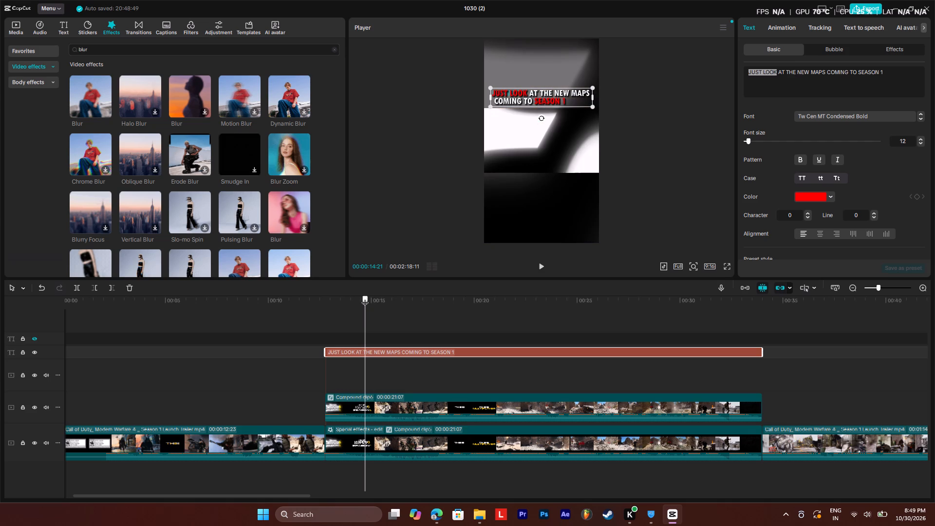
pyautogui.press('Right')
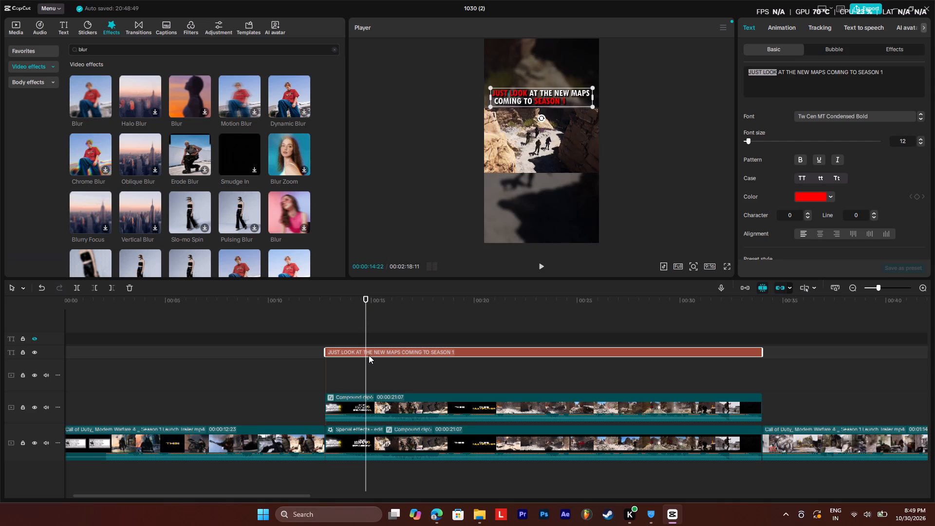
pyautogui.click(72, 290)
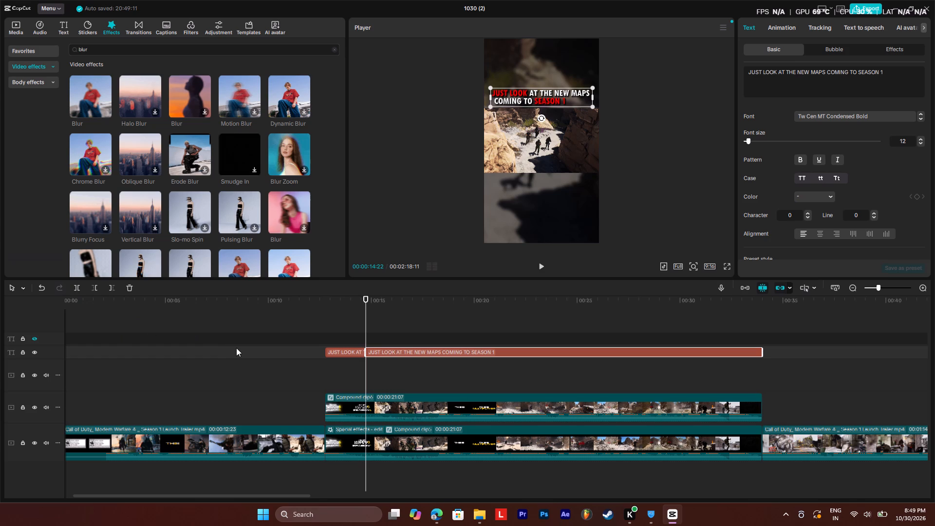
pyautogui.click(335, 353)
pyautogui.press('BackSpace')
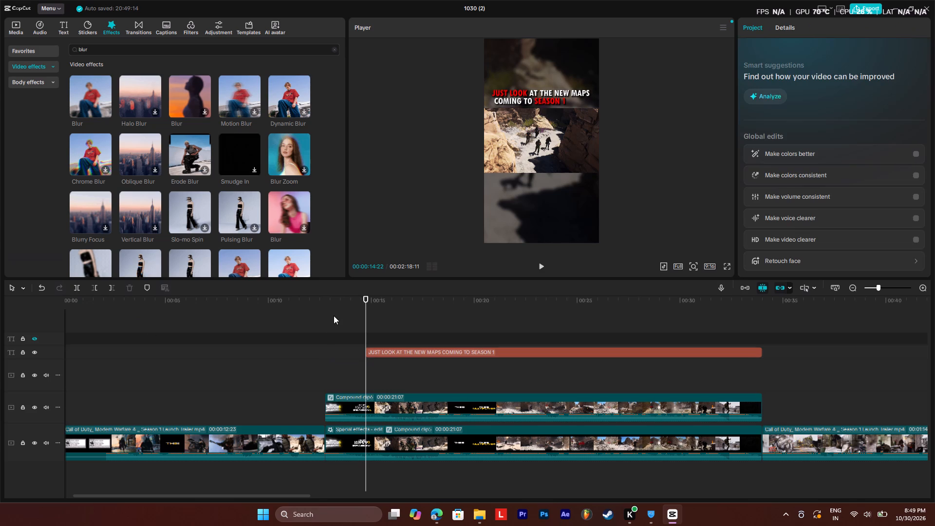
# Play the compound clips from their start to their end to review the headline's timing.
pyautogui.click(325, 295)
pyautogui.moveTo(364, 298); pyautogui.dragTo(359, 299)
pyautogui.moveTo(359, 299); pyautogui.dragTo(325, 317)
pyautogui.press('space')
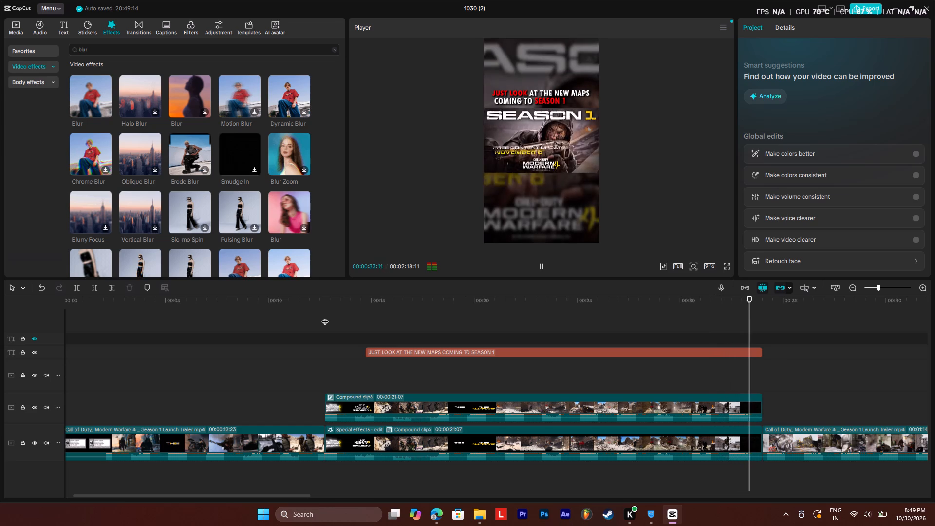
pyautogui.press('space')
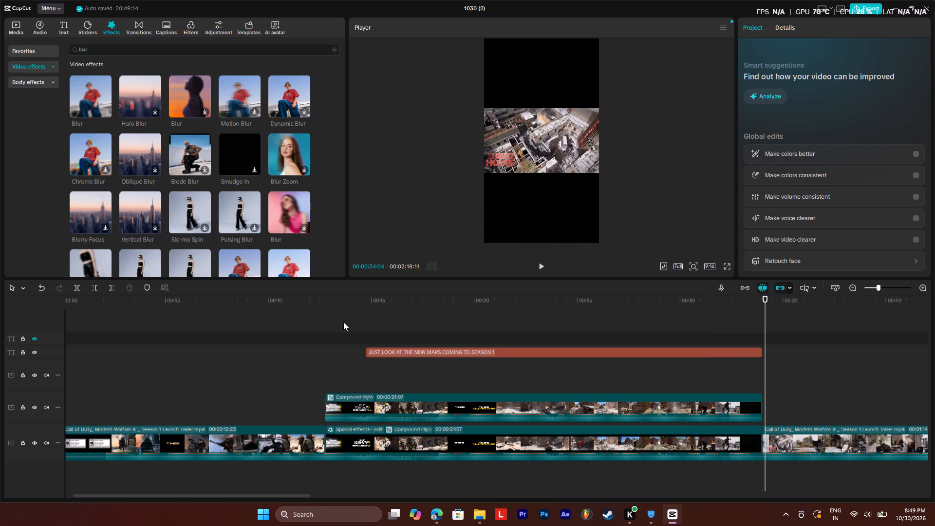
# Select the headline and both compound clips and set the timeline's export range to span them.
pyautogui.moveTo(335, 348); pyautogui.dragTo(341, 358)
pyautogui.moveTo(325, 327); pyautogui.dragTo(743, 451)
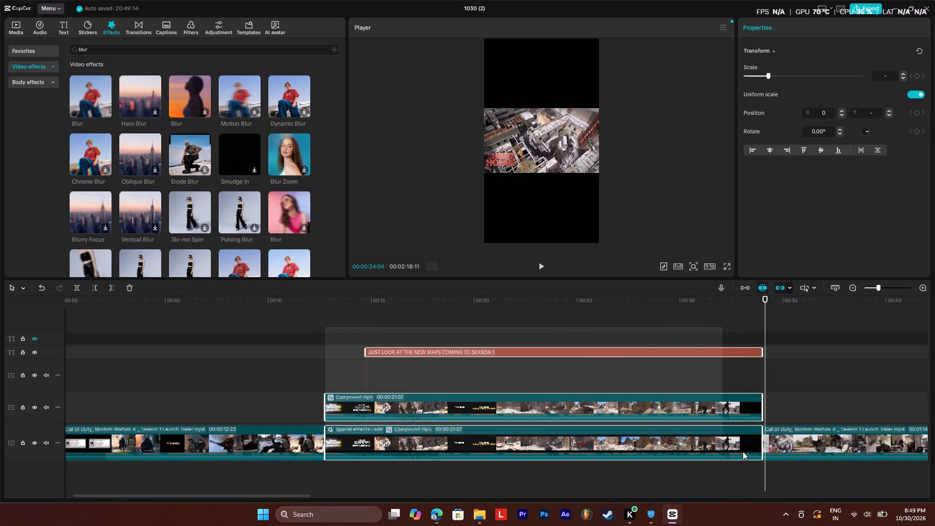
pyautogui.moveTo(743, 451); pyautogui.dragTo(762, 452)
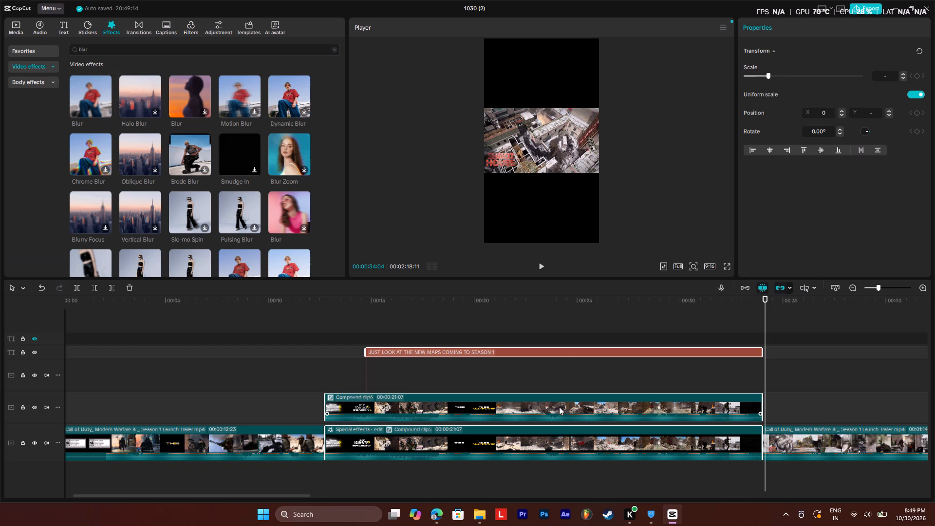
pyautogui.rightClick(559, 407)
pyautogui.click(731, 474)
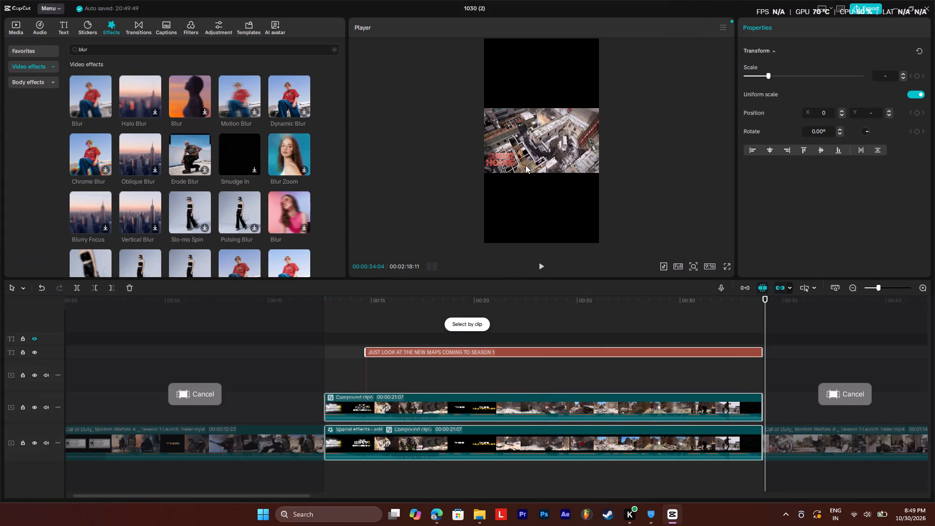
pyautogui.click(365, 374)
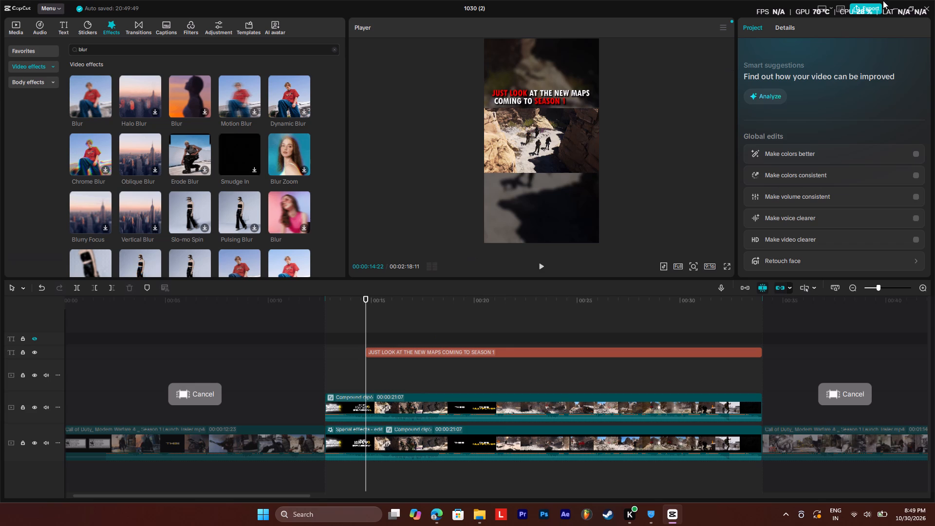
# Export the selected range as "1030 (2)(1)" in 1080P, H.264, mp4 at 30fps, and dismiss the sharing options.
pyautogui.click(869, 7)
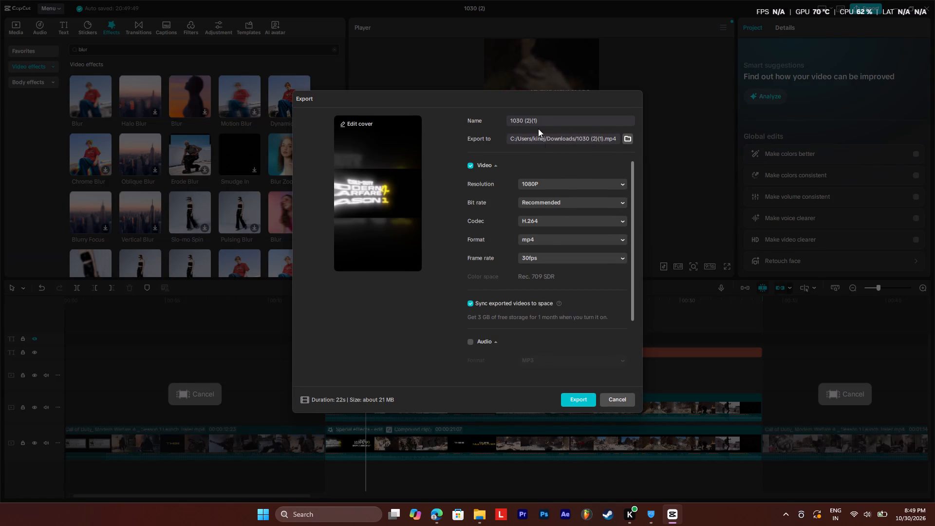
pyautogui.click(585, 396)
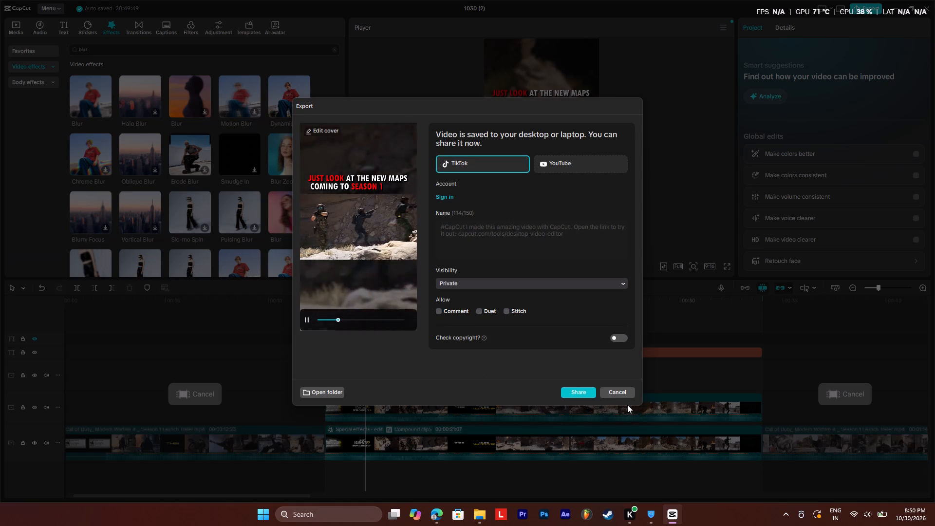
pyautogui.click(619, 394)
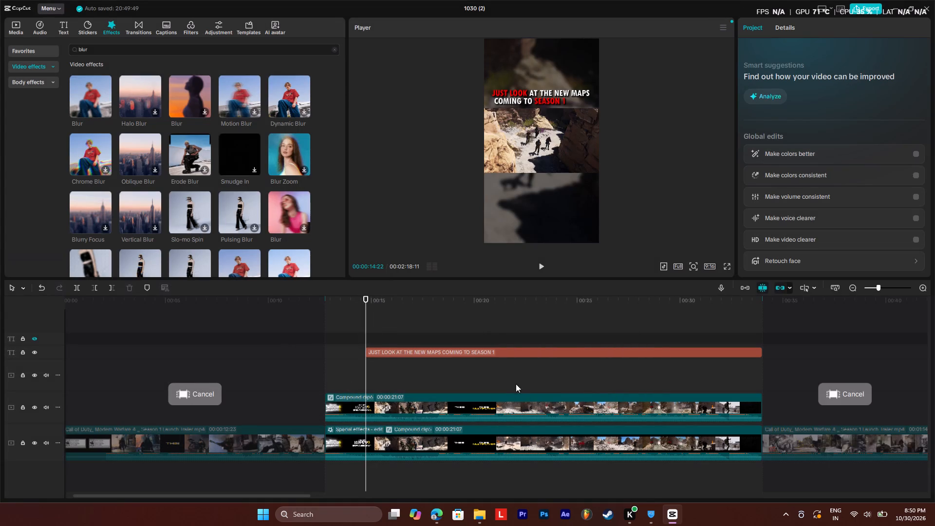
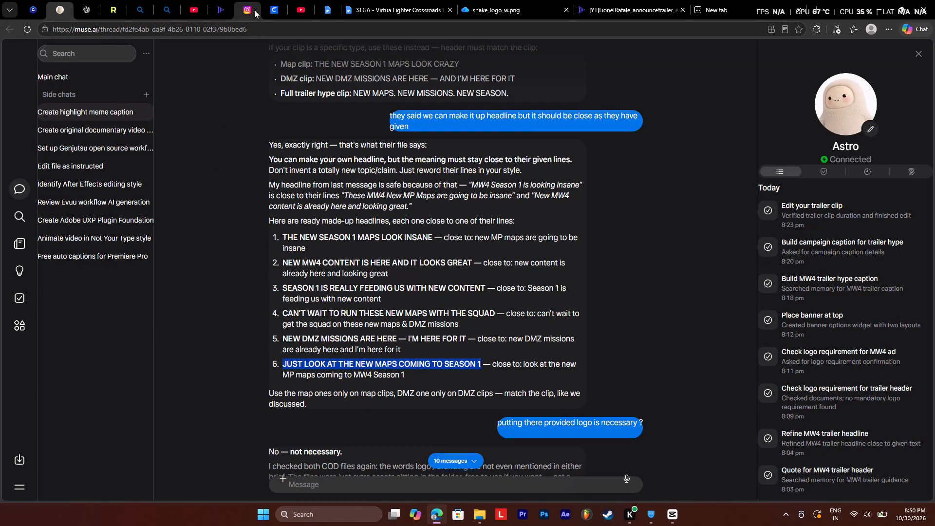
# Attach the exported video "1030 (2)(1)" from the Downloads folder to a new message in the AI assistant chat.
pyautogui.click(282, 479)
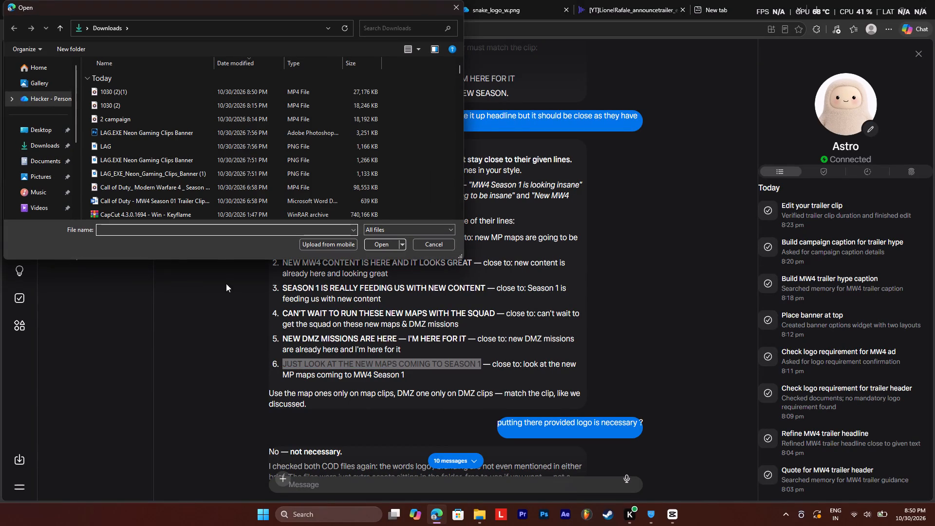
pyautogui.click(125, 89)
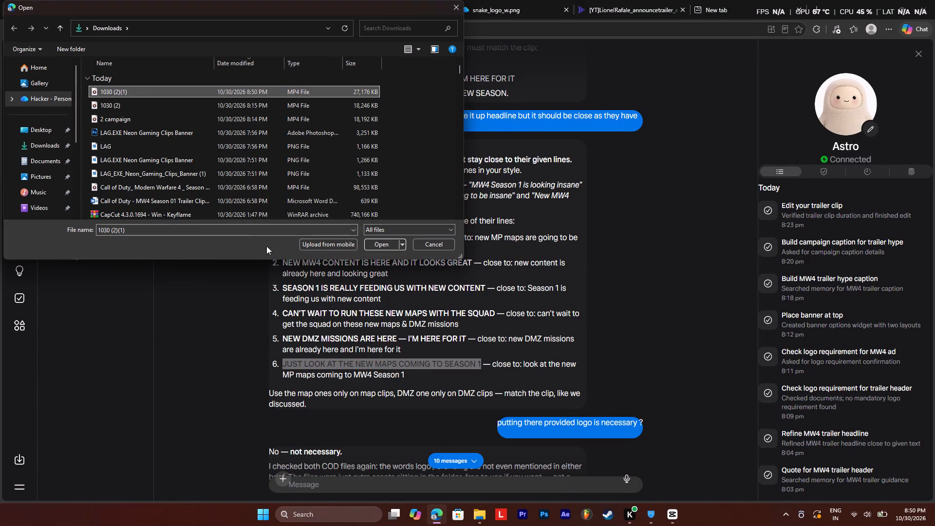
pyautogui.click(381, 245)
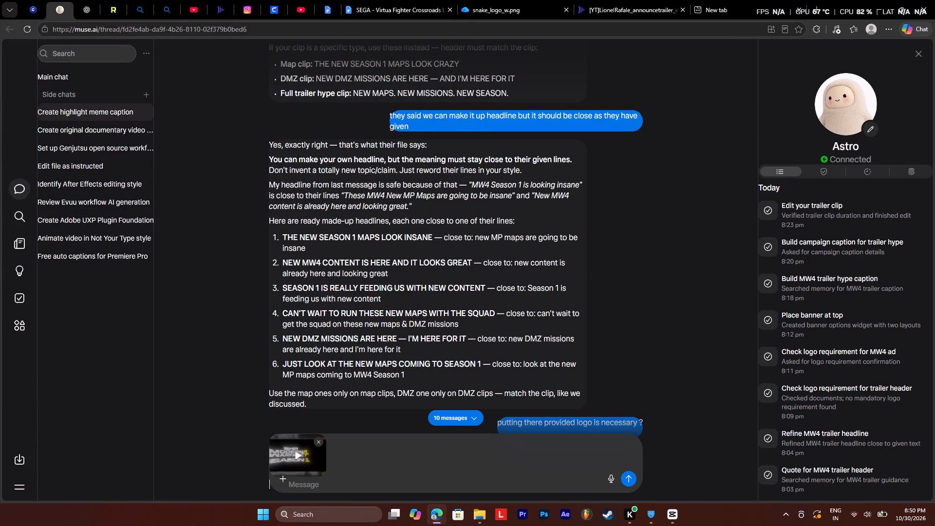
# Send the message "new caption buildup for this one" with the attached video and jump to the latest messages.
pyautogui.write('new')
pyautogui.press('space')
pyautogui.write('ca')
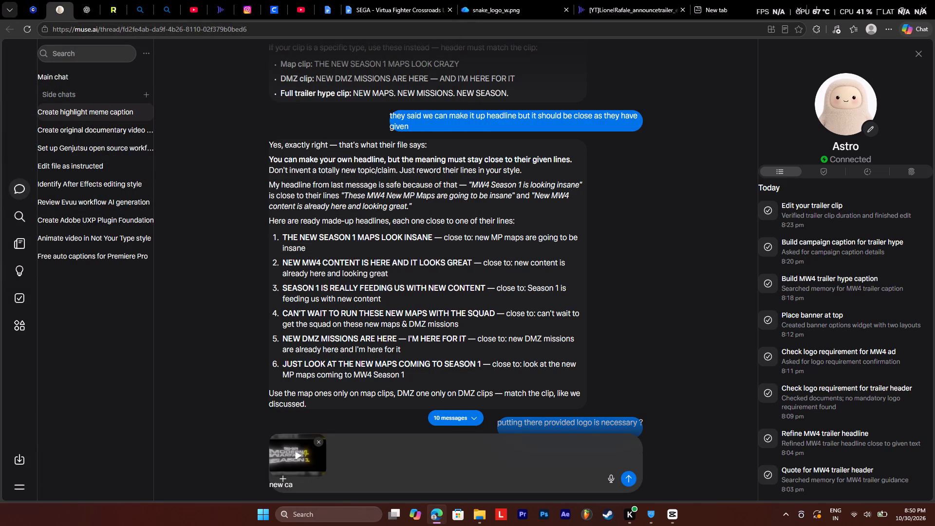
pyautogui.write('ption')
pyautogui.press('space')
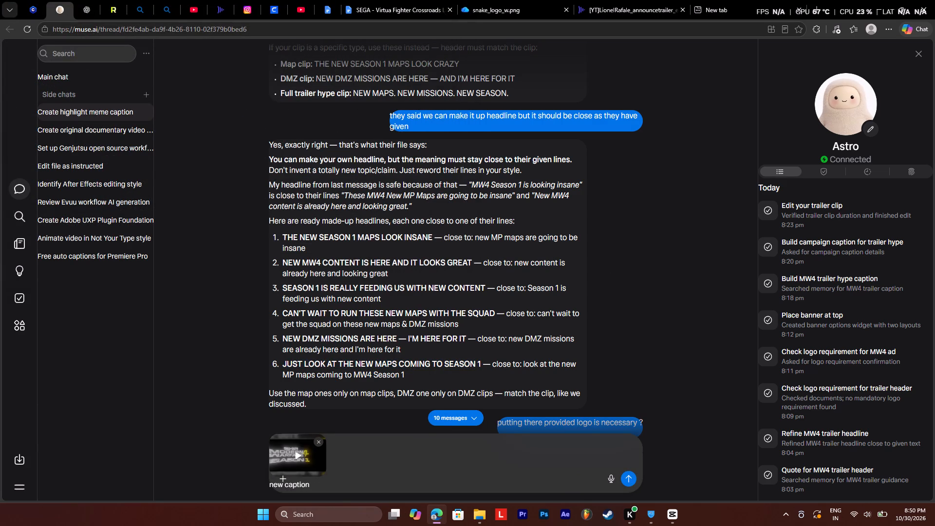
pyautogui.write('build')
pyautogui.press('space')
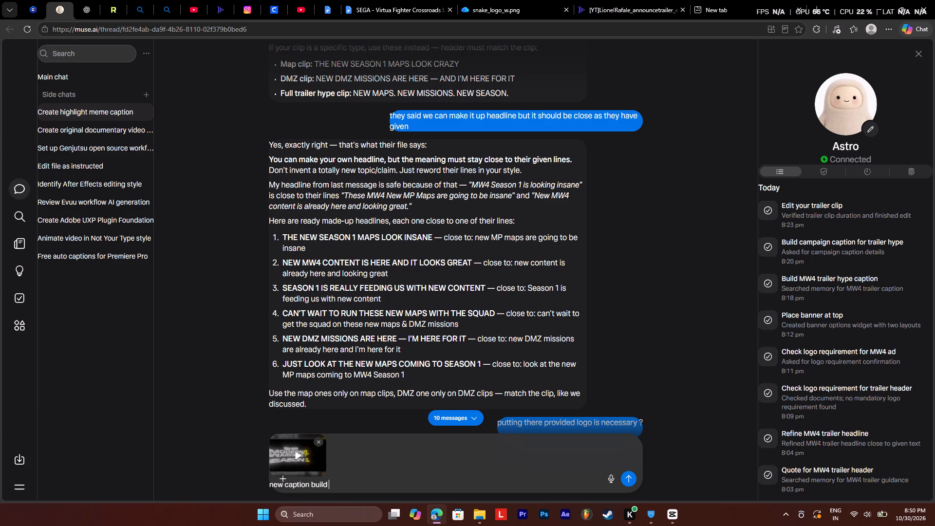
pyautogui.press('BackSpace')
pyautogui.write('uo')
pyautogui.press('BackSpace')
pyautogui.press('BackSpace')
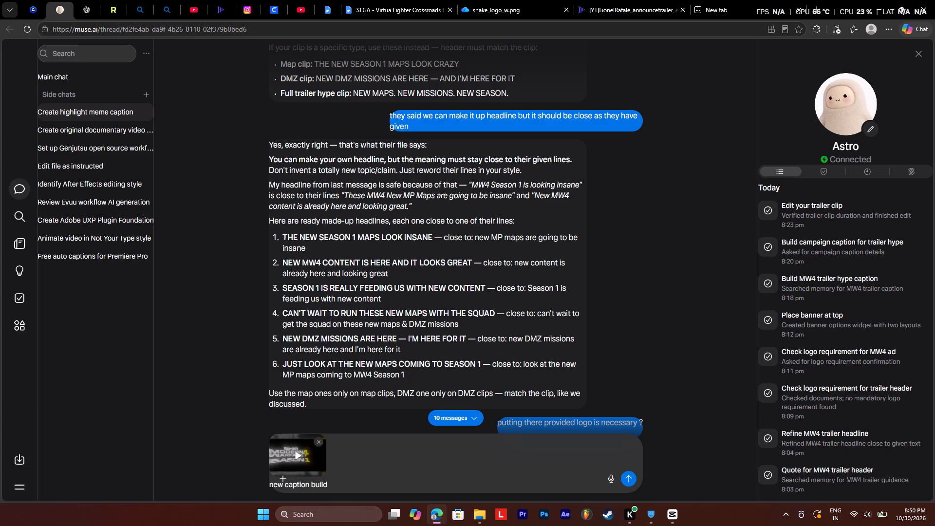
pyautogui.write('up for this one')
pyautogui.press('space')
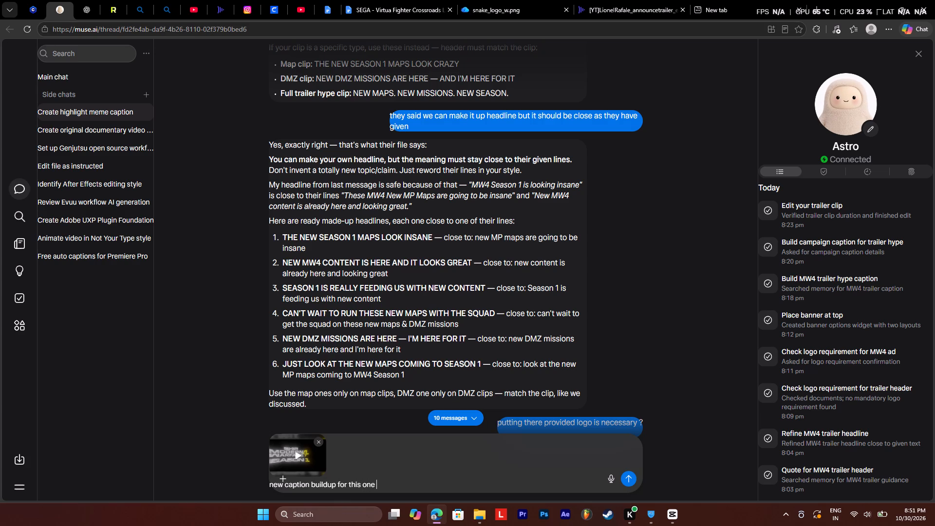
pyautogui.press('Return')
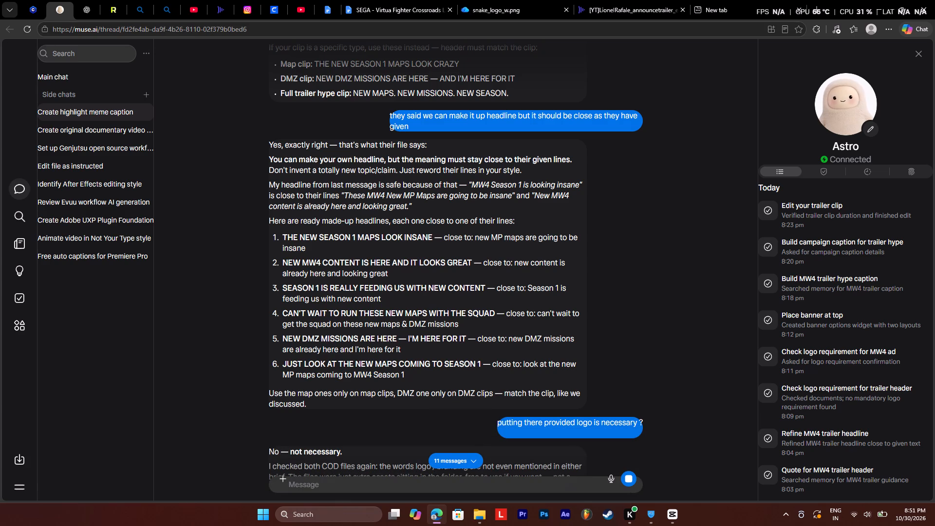
pyautogui.click(446, 458)
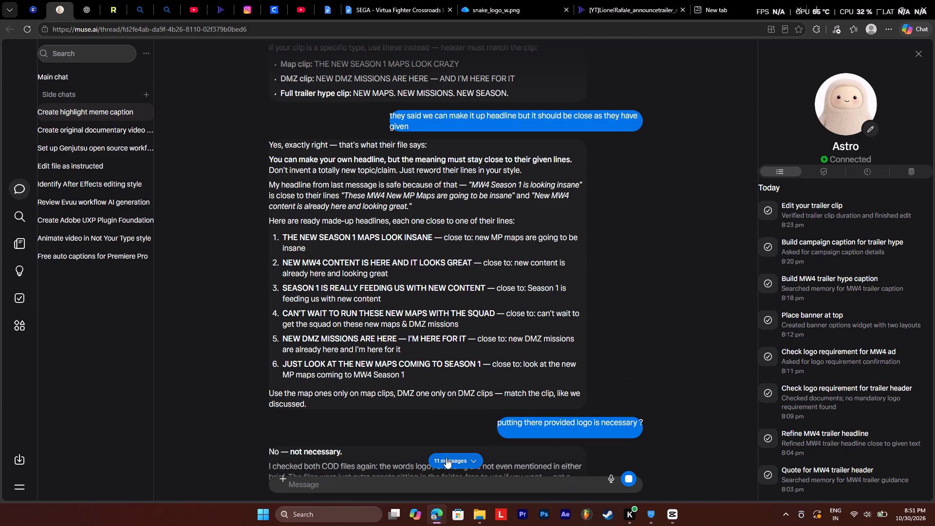
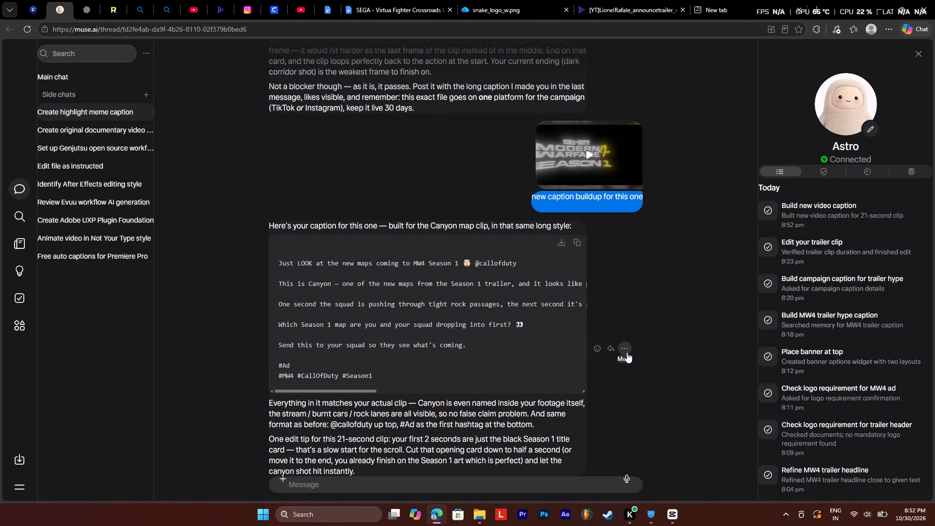
# Copy the full Canyon map caption, including its hashtags, from the assistant's latest reply.
pyautogui.click(628, 351)
pyautogui.click(559, 371)
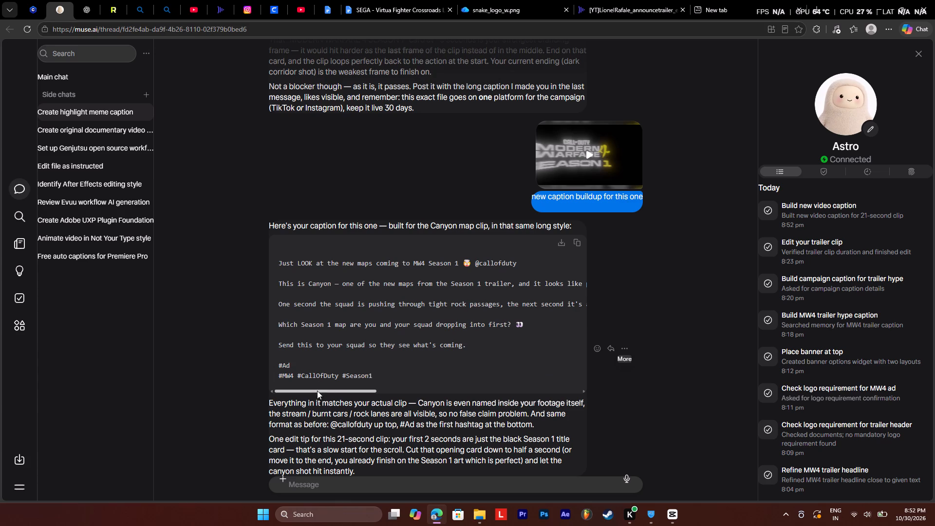
pyautogui.moveTo(279, 261); pyautogui.dragTo(403, 377)
pyautogui.click(574, 245)
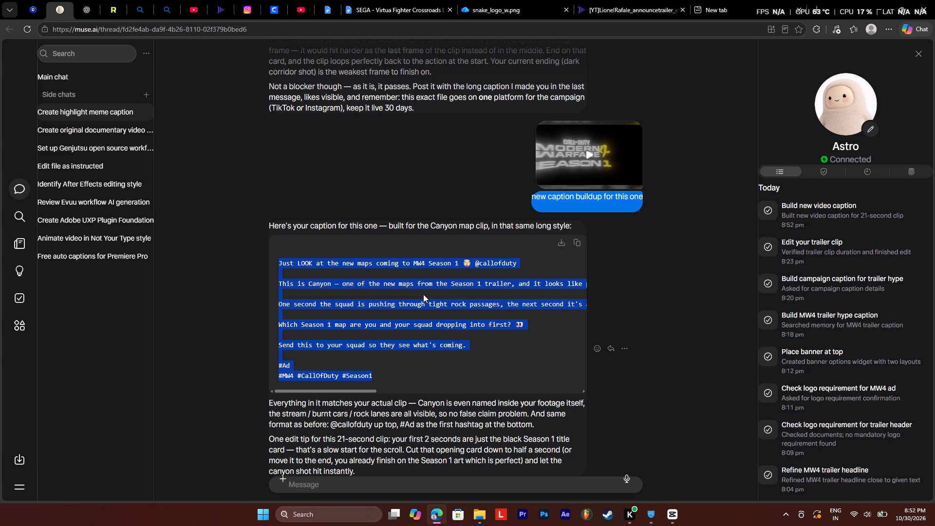
# Switch to CapCut and replay the clip's opening Season 1 title card repeatedly to judge where to shorten it.
pyautogui.click(668, 521)
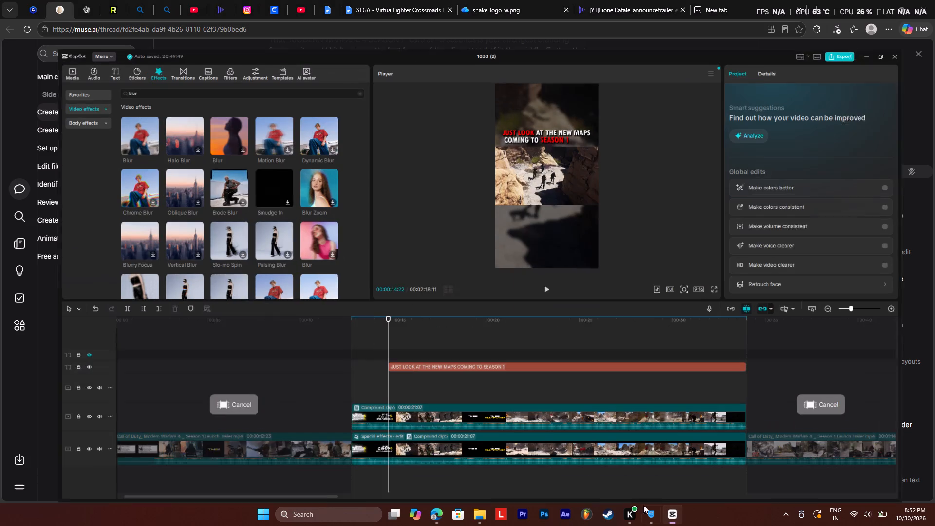
pyautogui.moveTo(363, 297); pyautogui.dragTo(329, 306)
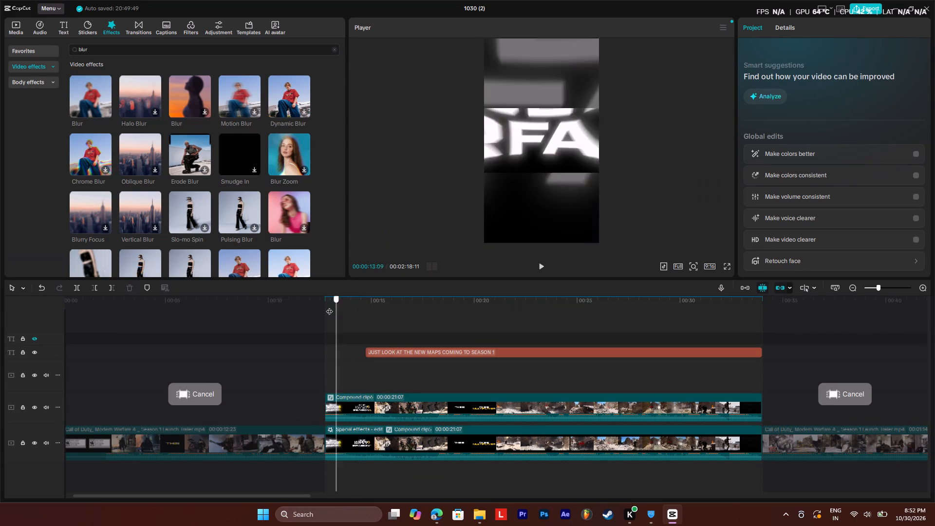
pyautogui.moveTo(329, 306); pyautogui.dragTo(327, 305)
pyautogui.press('space')
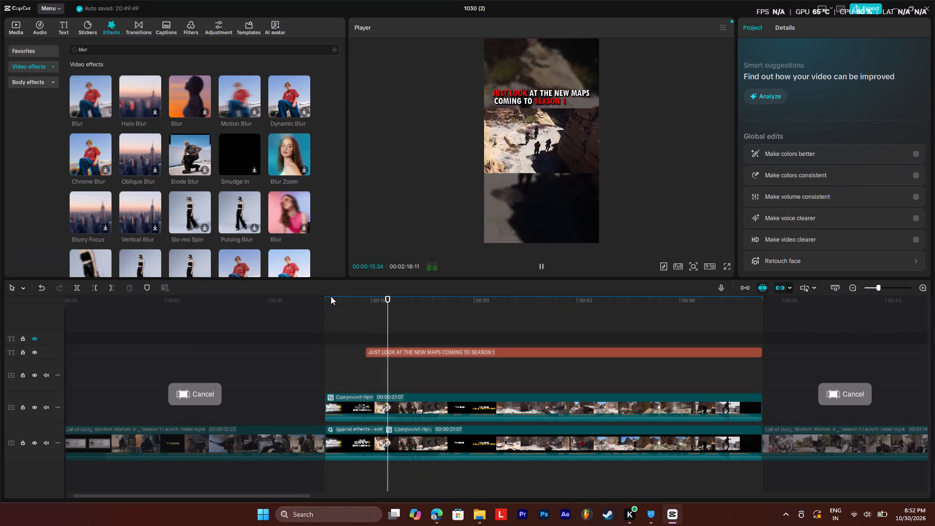
pyautogui.moveTo(397, 297); pyautogui.dragTo(323, 307)
pyautogui.press('space')
pyautogui.press('space')
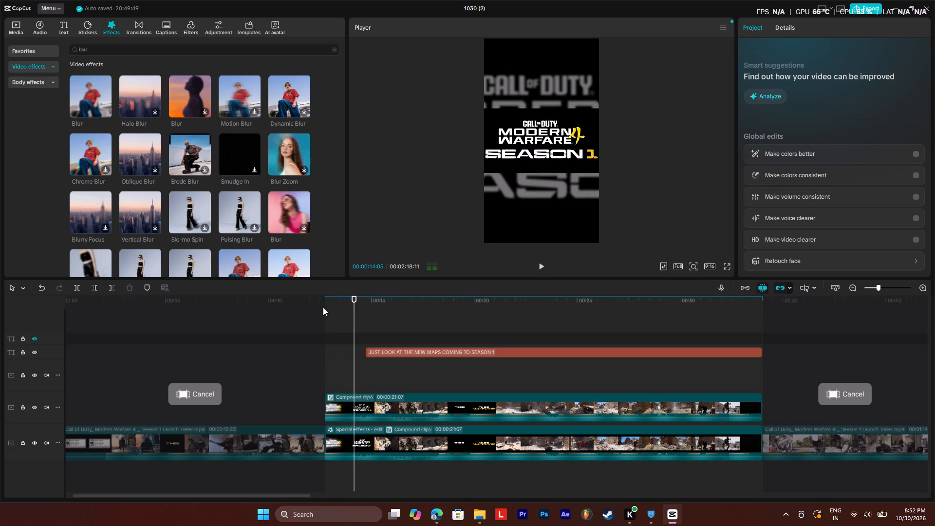
pyautogui.press('space')
pyautogui.press('space')
pyautogui.press('space')
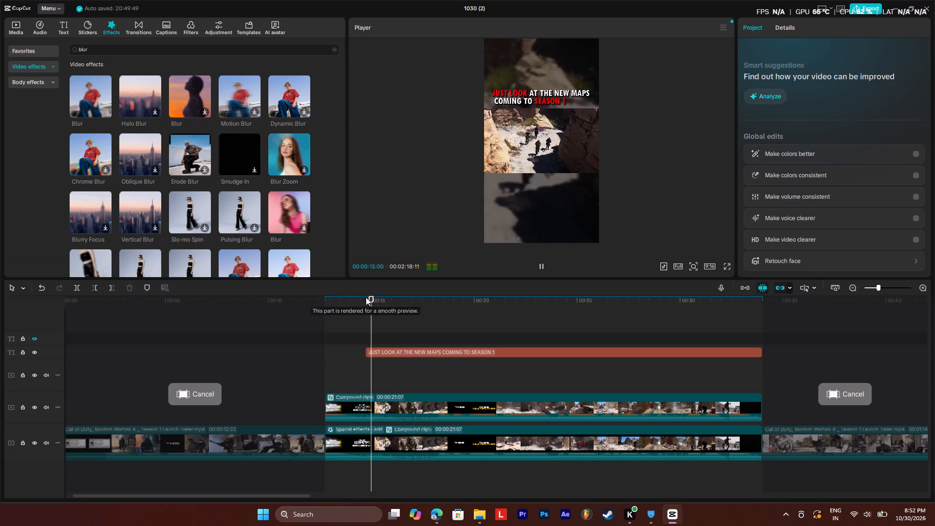
pyautogui.moveTo(396, 299); pyautogui.dragTo(325, 323)
pyautogui.press('space')
pyautogui.press('space')
pyautogui.press('space')
pyautogui.press('space')
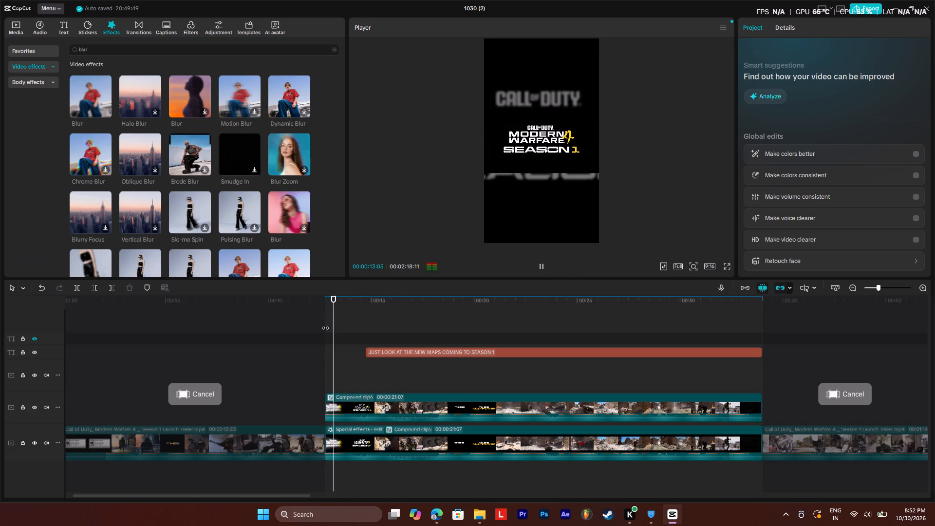
pyautogui.press('space')
pyautogui.press('space')
pyautogui.press('space')
pyautogui.press('space')
pyautogui.press('space')
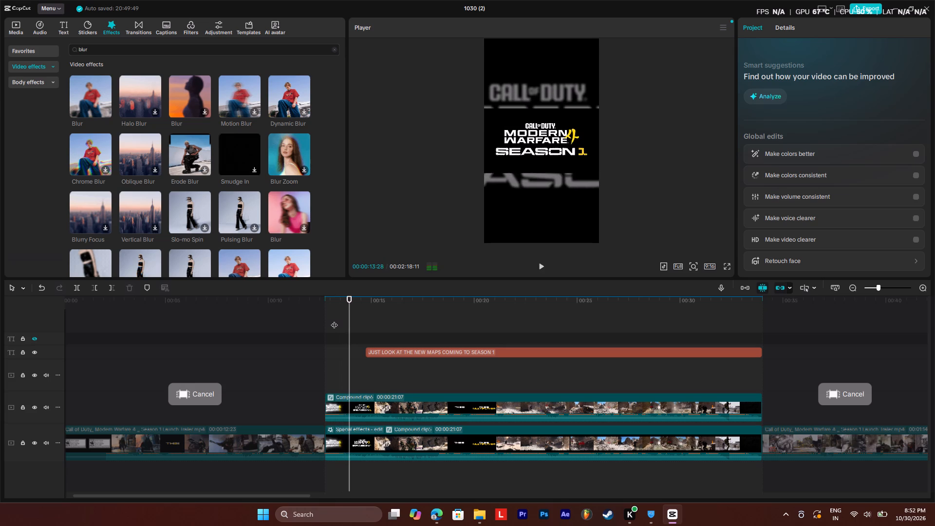
pyautogui.press('space')
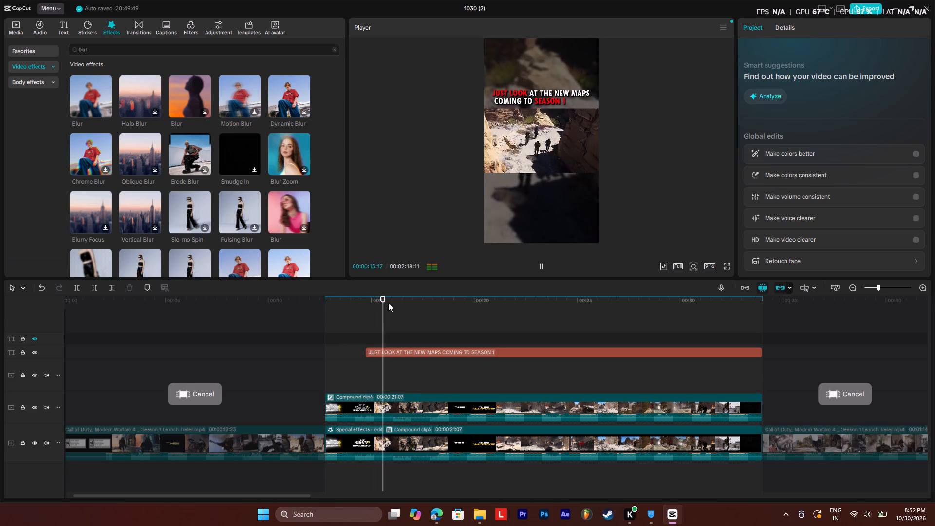
pyautogui.moveTo(388, 299); pyautogui.dragTo(331, 325)
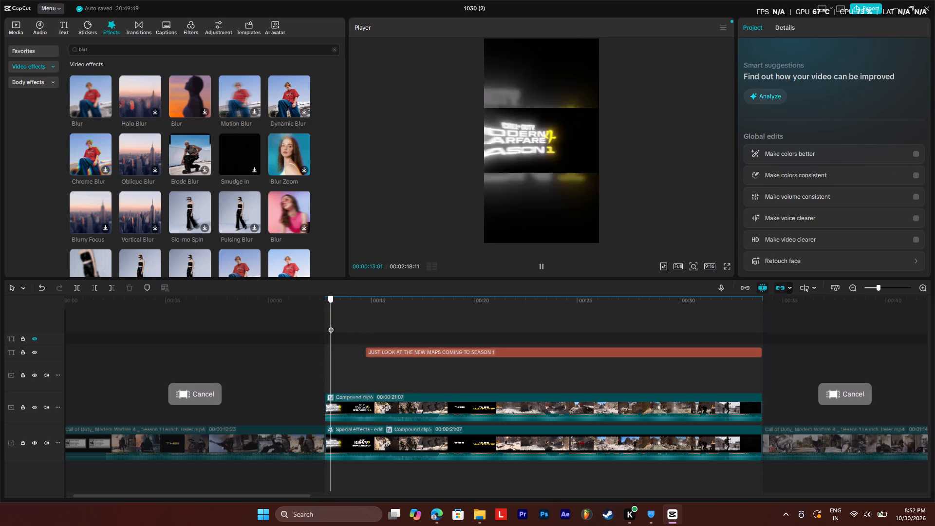
pyautogui.moveTo(331, 325); pyautogui.dragTo(324, 333)
pyautogui.press('space')
pyautogui.press('space')
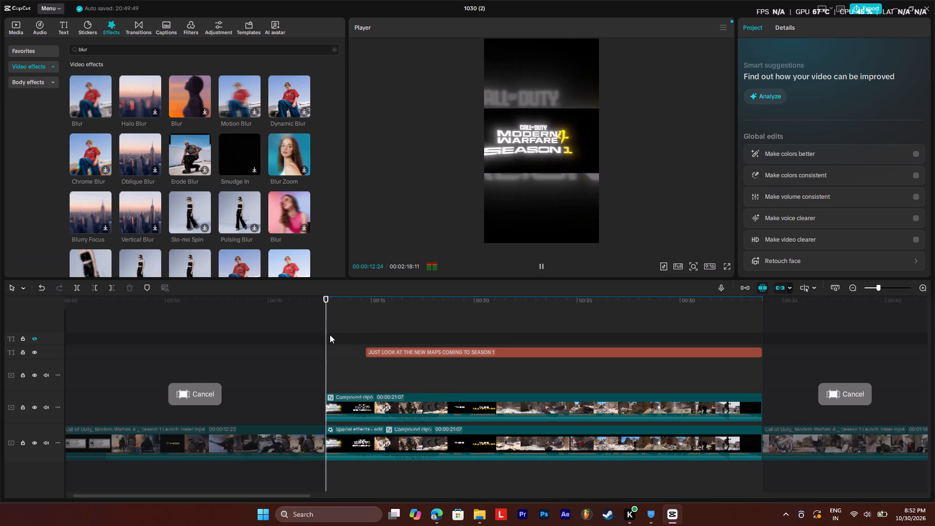
pyautogui.press('space')
pyautogui.press('space')
pyautogui.press('space')
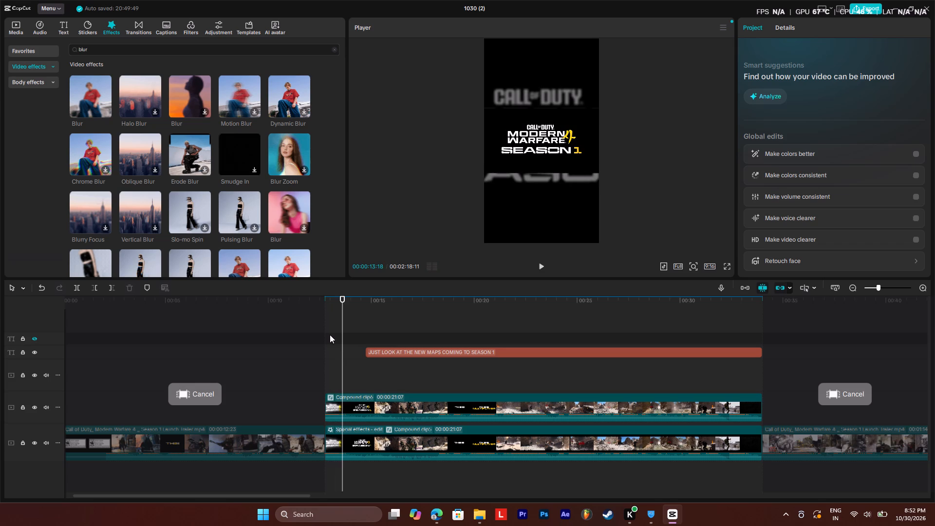
pyautogui.press('space')
pyautogui.press('space')
pyautogui.press('space')
pyautogui.press('space')
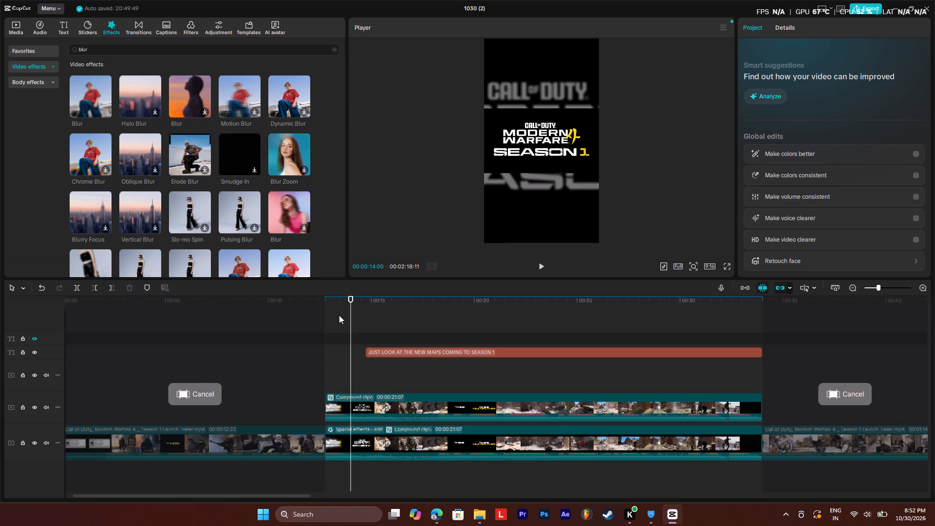
# Split the compound clips on both video tracks at 00:00:13:27, within the opening title card.
pyautogui.click(349, 299)
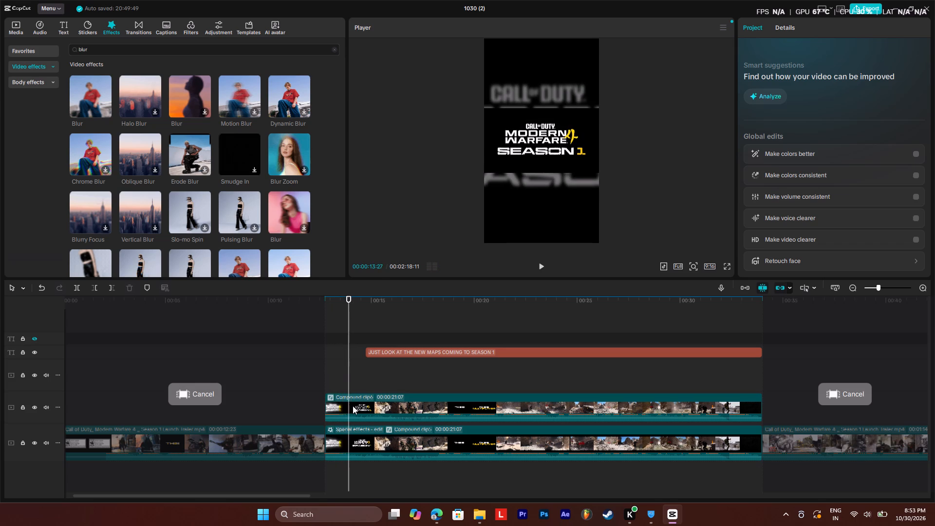
pyautogui.click(78, 287)
pyautogui.click(77, 287)
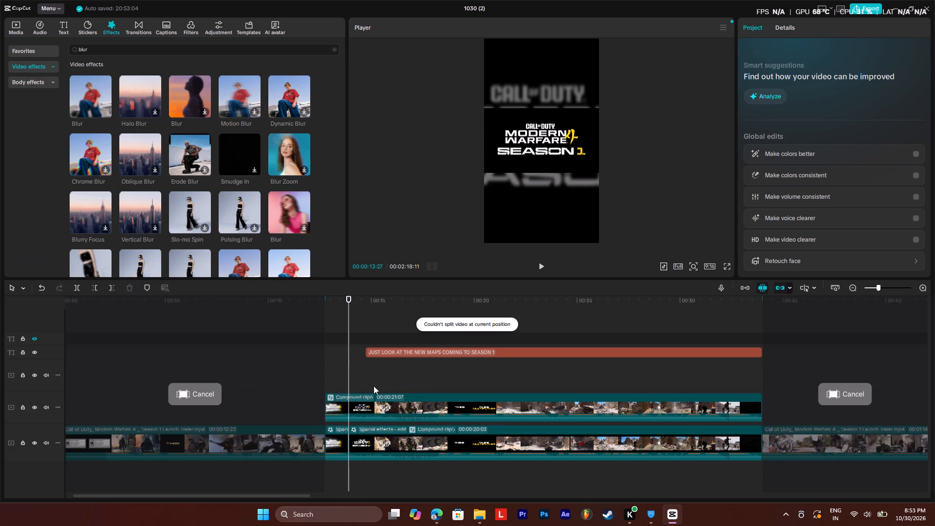
pyautogui.moveTo(356, 320); pyautogui.dragTo(464, 457)
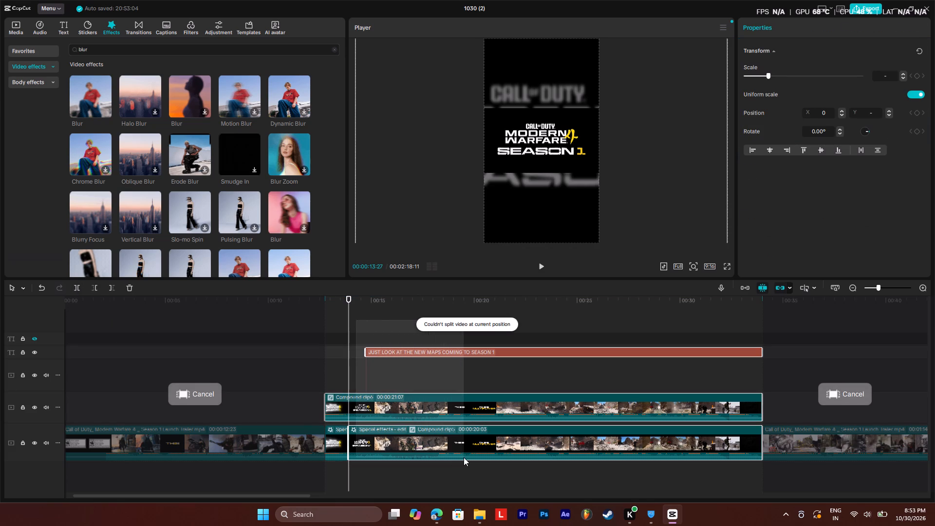
pyautogui.moveTo(464, 457); pyautogui.dragTo(457, 454)
pyautogui.click(354, 406)
pyautogui.click(74, 284)
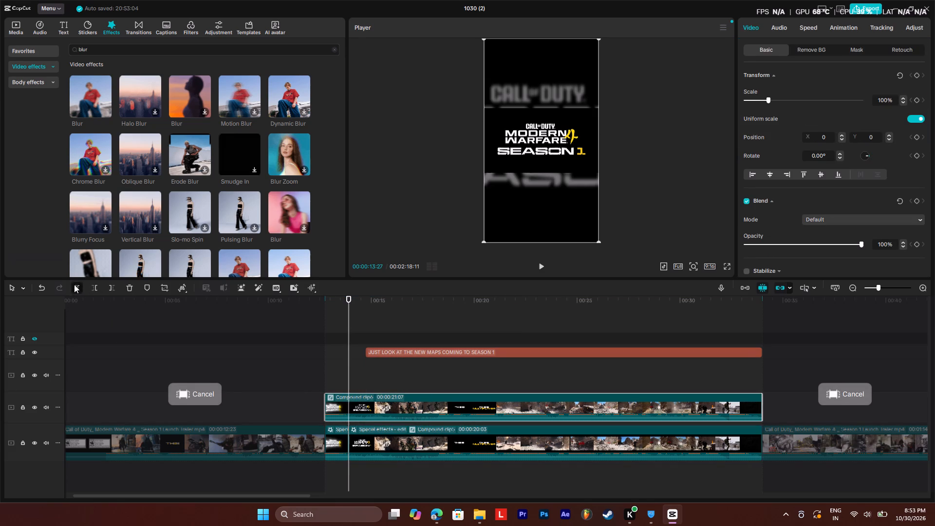
# Select the headline and both compound clips after the split, and set the timeline range by clip.
pyautogui.moveTo(386, 322); pyautogui.dragTo(514, 464)
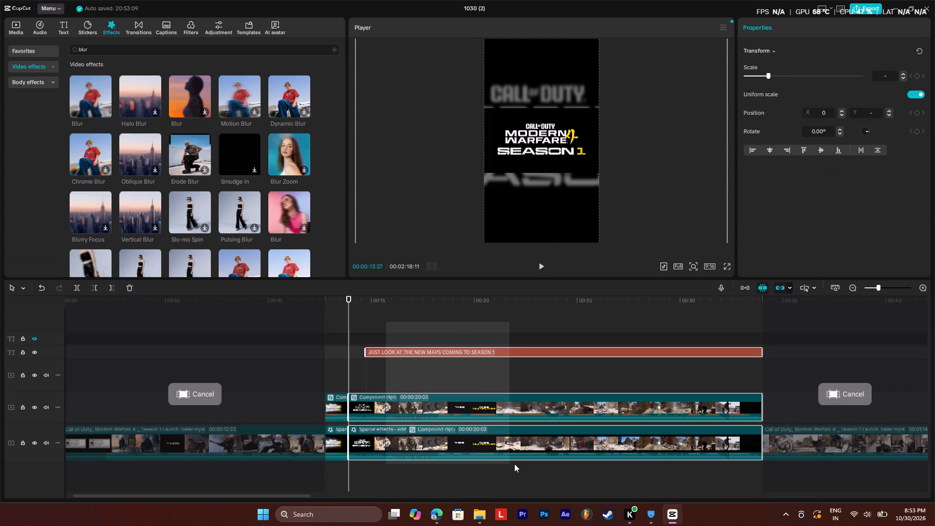
pyautogui.moveTo(514, 464); pyautogui.dragTo(520, 464)
pyautogui.rightClick(471, 391)
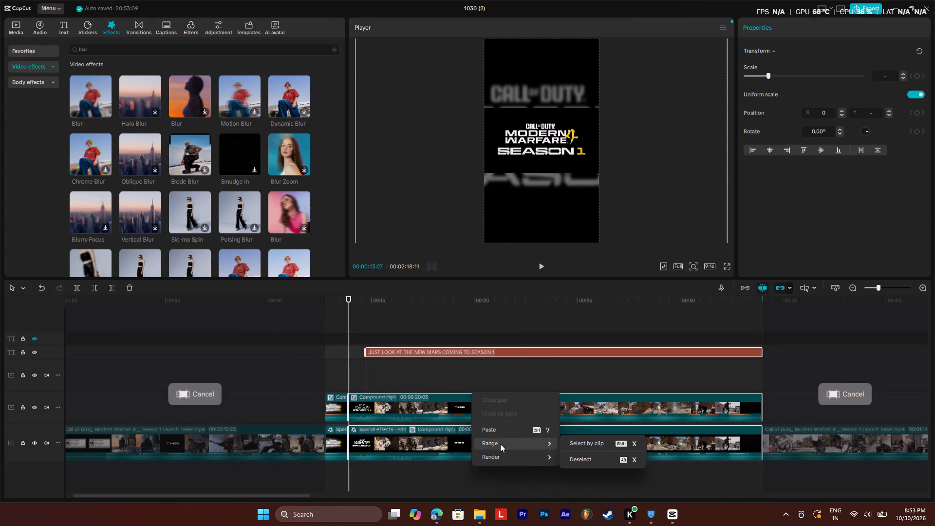
pyautogui.click(586, 448)
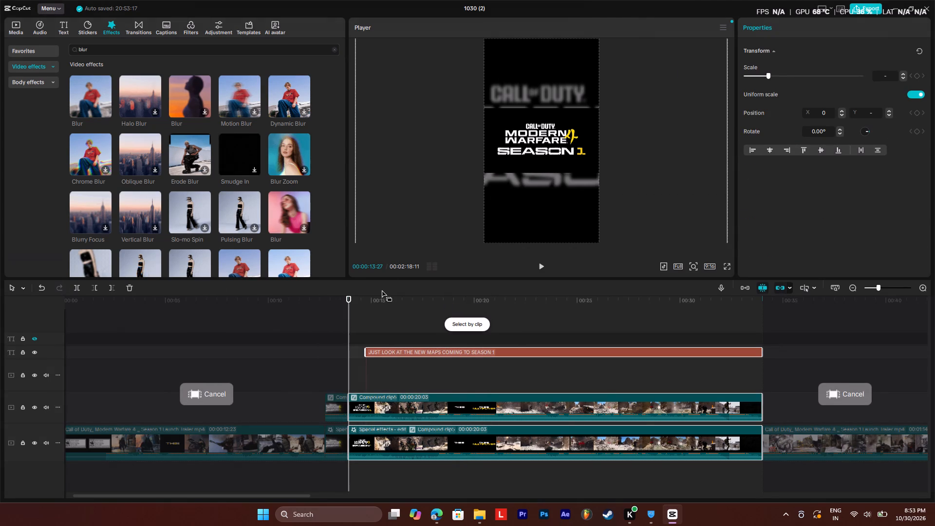
# Open the export settings for the shortened range and browse the Downloads destination folders, closing the folder picker without choosing one.
pyautogui.click(866, 5)
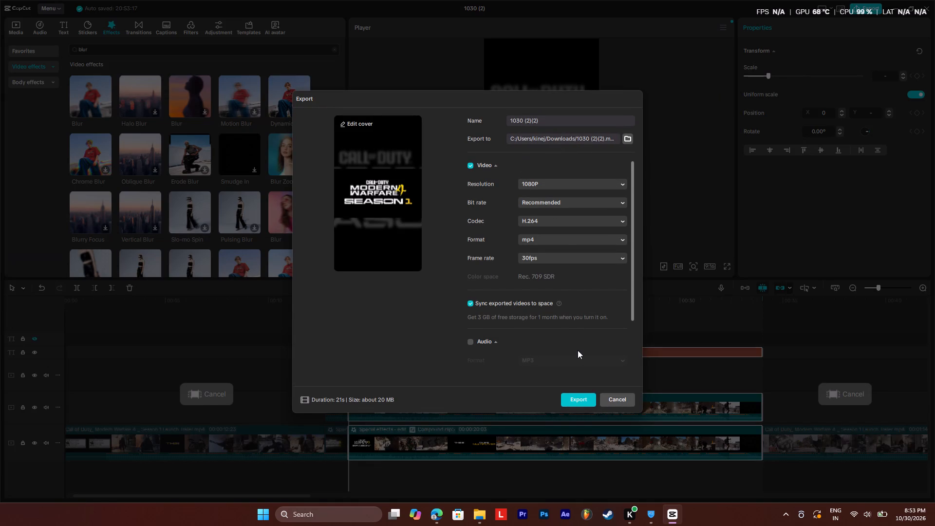
pyautogui.click(629, 135)
pyautogui.click(751, 100)
pyautogui.click(590, 143)
pyautogui.tripleClick(590, 142)
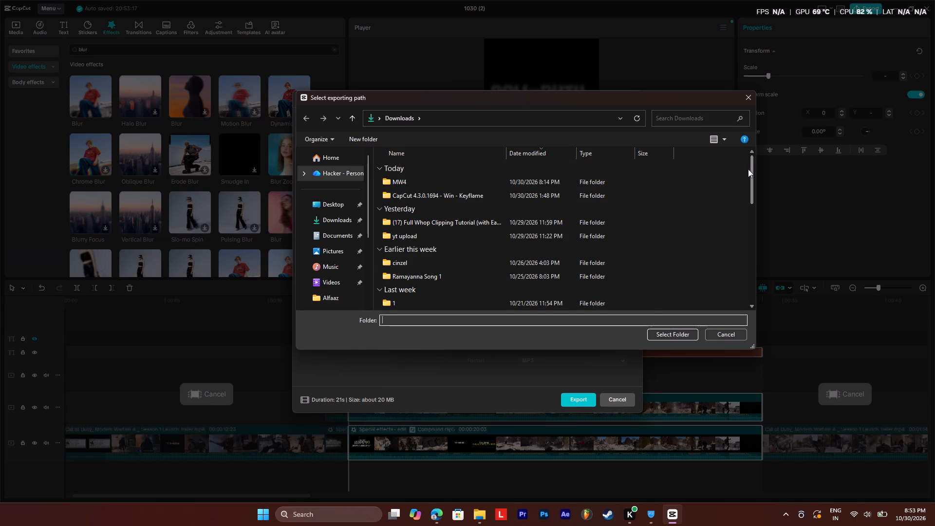
pyautogui.moveTo(748, 169); pyautogui.dragTo(749, 204)
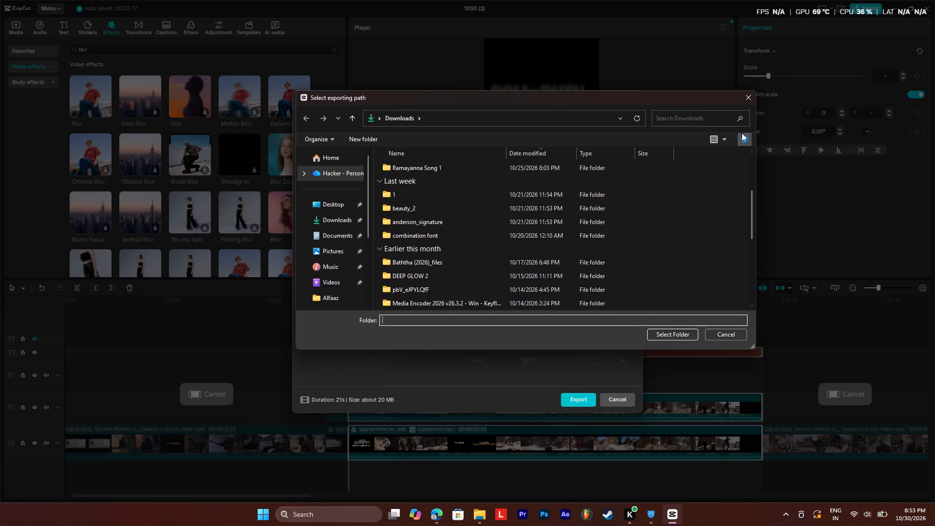
pyautogui.click(747, 98)
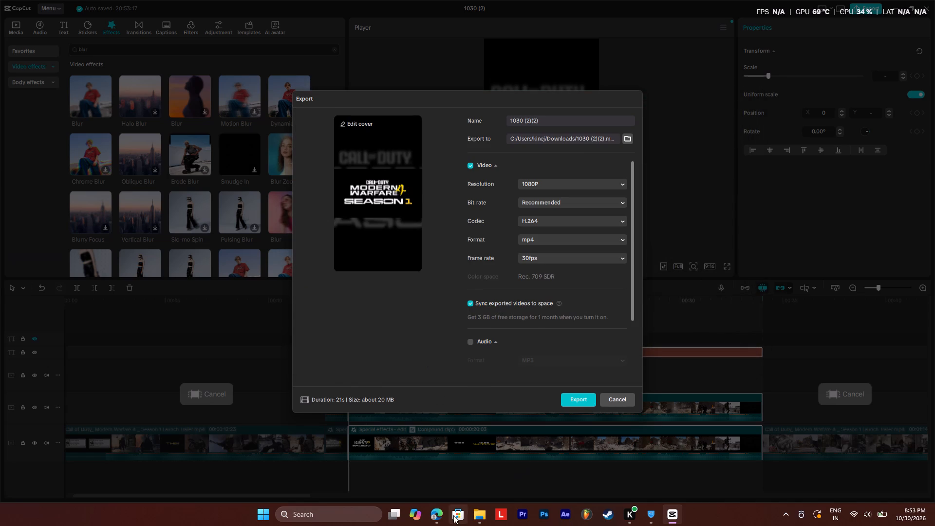
# Export the shortened range as the 1080P, 30fps mp4 named 1030 (2)(2) and close the export window without sharing.
pyautogui.click(567, 400)
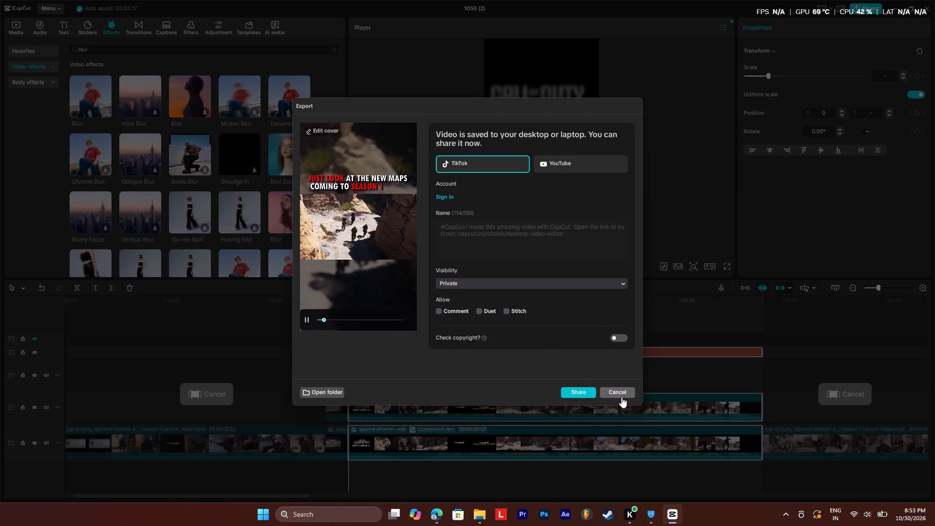
pyautogui.click(611, 391)
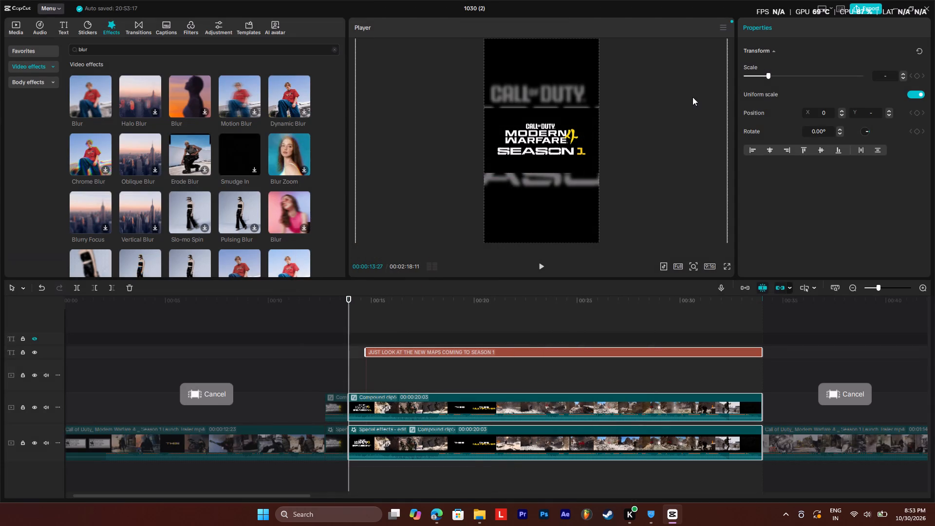
# Switch to the Edge browser and copy the prepared Canyon map caption from the Muse chat.
pyautogui.click(896, 10)
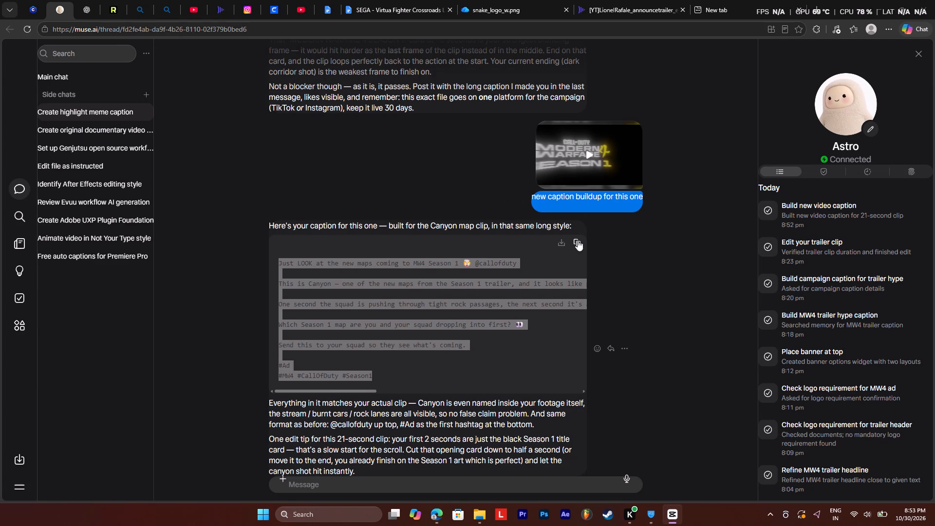
pyautogui.click(578, 240)
# Start a new Instagram post and upload the video 1030 (2)(2) from Downloads.
pyautogui.click(253, 13)
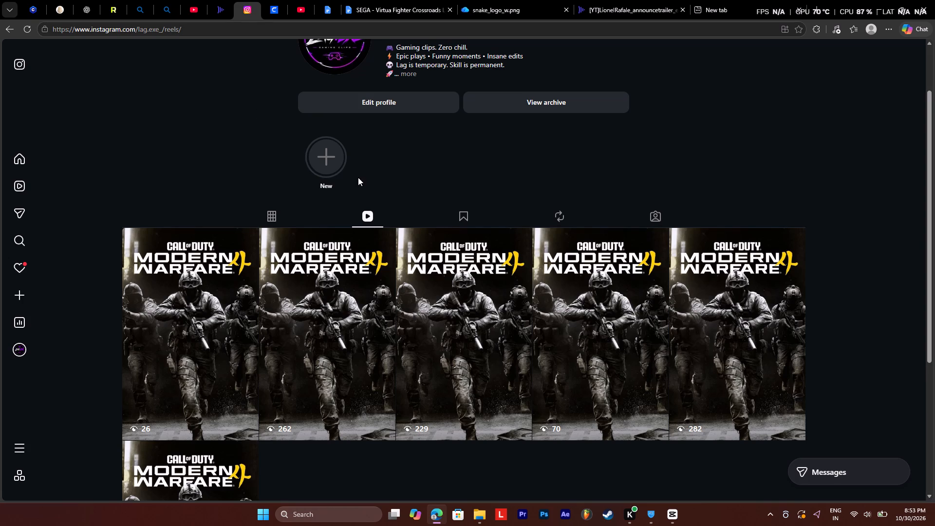
pyautogui.click(18, 297)
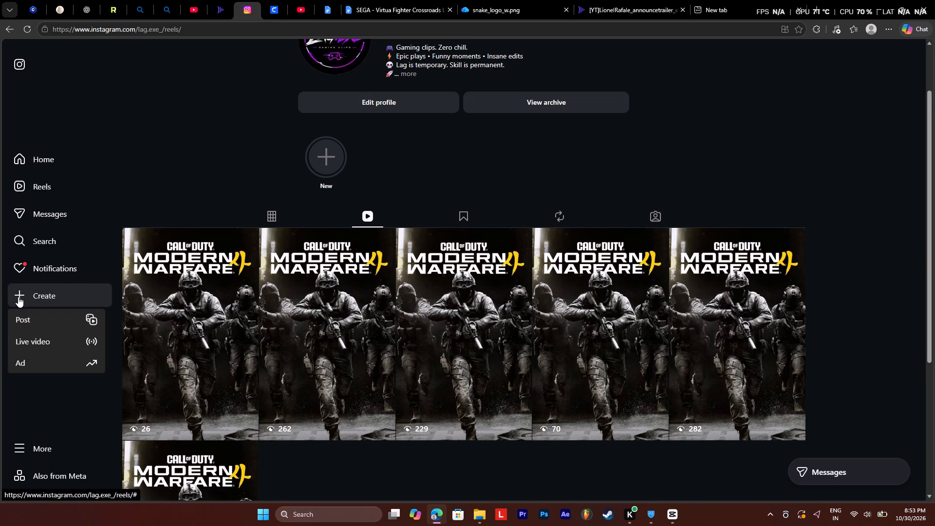
pyautogui.click(41, 325)
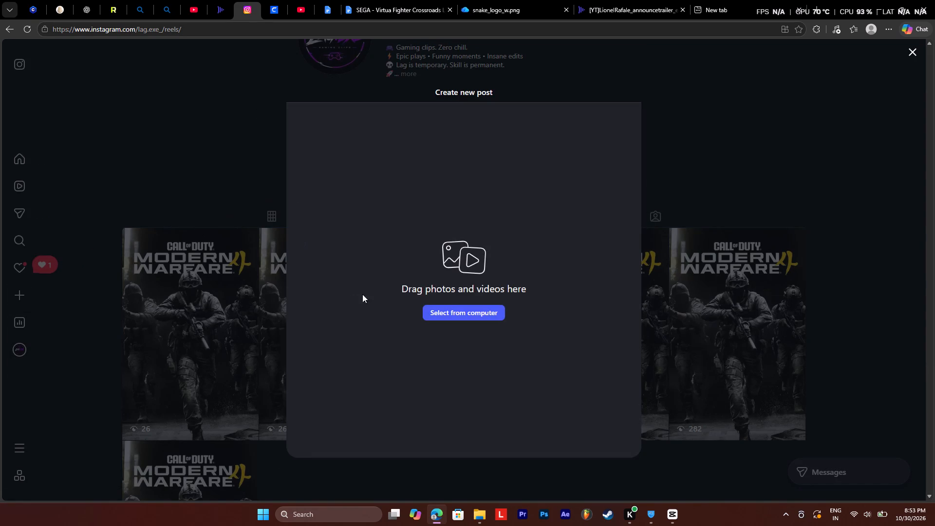
pyautogui.click(444, 311)
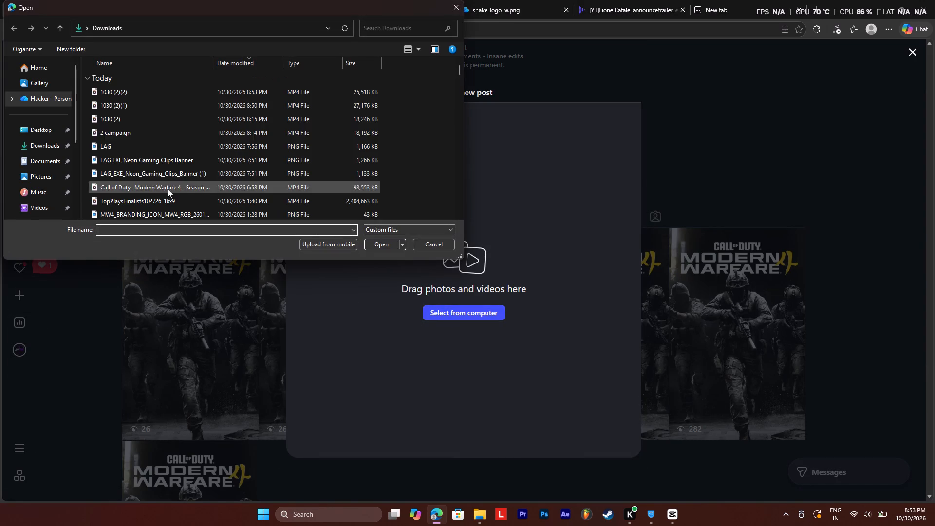
pyautogui.click(118, 90)
pyautogui.click(385, 241)
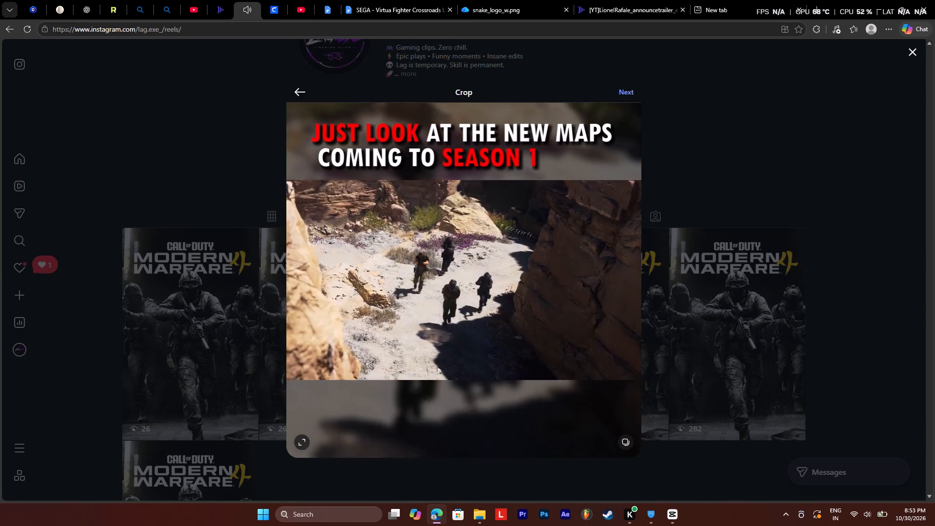
# Set the video's crop to Original and continue to the post's edit stage.
pyautogui.click(303, 449)
pyautogui.click(316, 342)
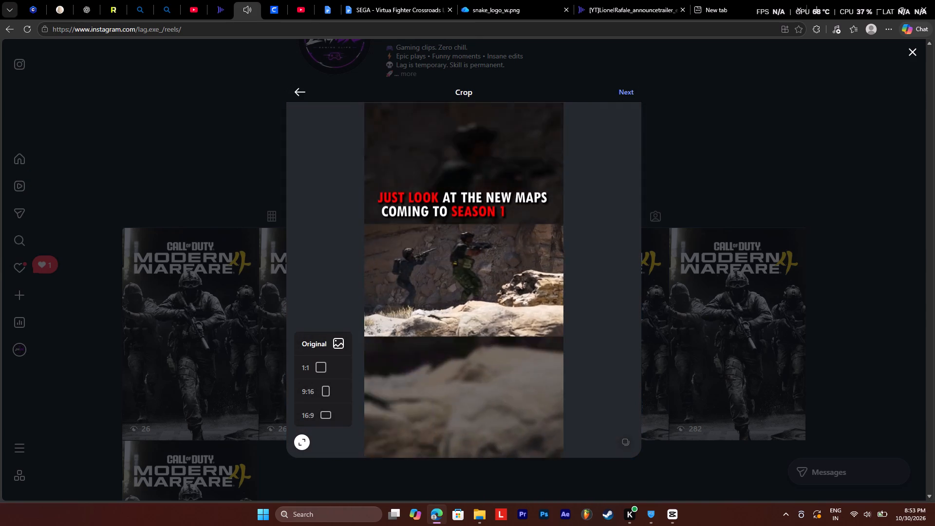
pyautogui.click(620, 97)
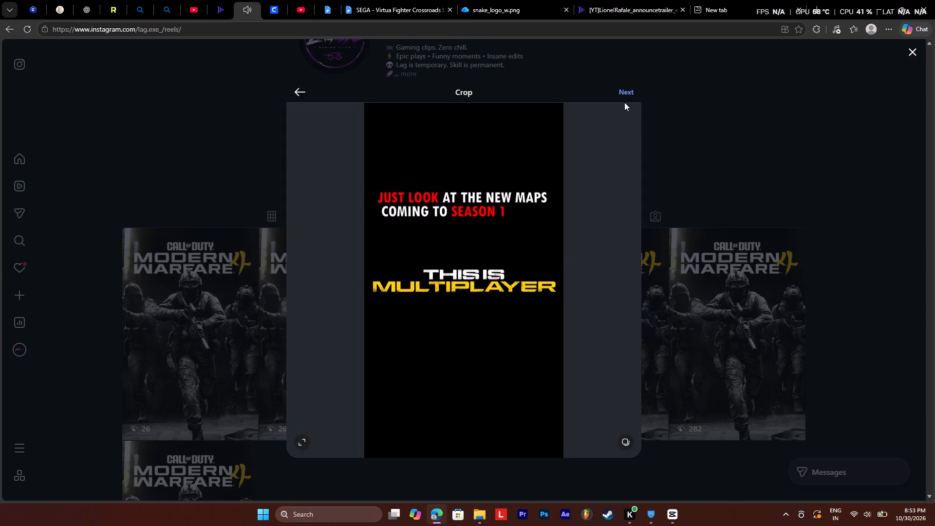
pyautogui.click(628, 93)
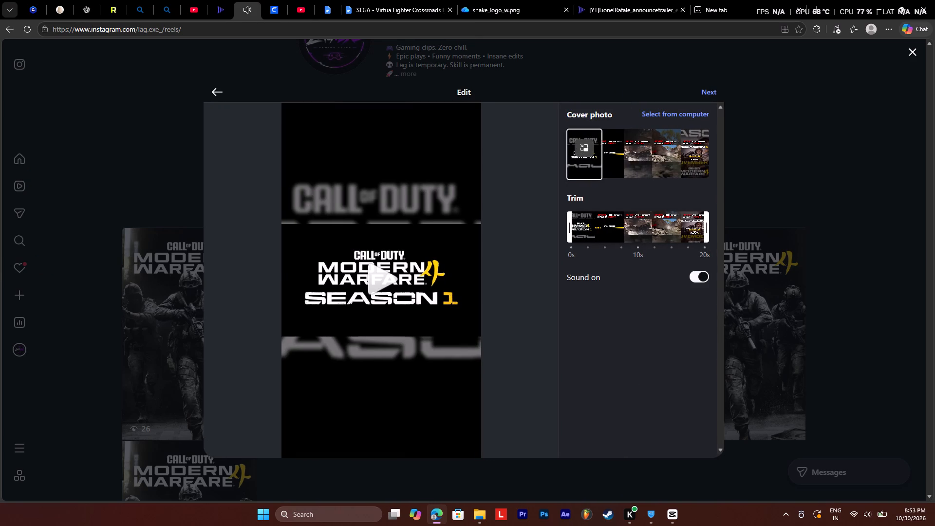
# Choose a cover photo from the soldiers' combat scene in the later part of the clip, adjusting the frame finely.
pyautogui.moveTo(589, 162); pyautogui.dragTo(616, 172)
pyautogui.click(695, 166)
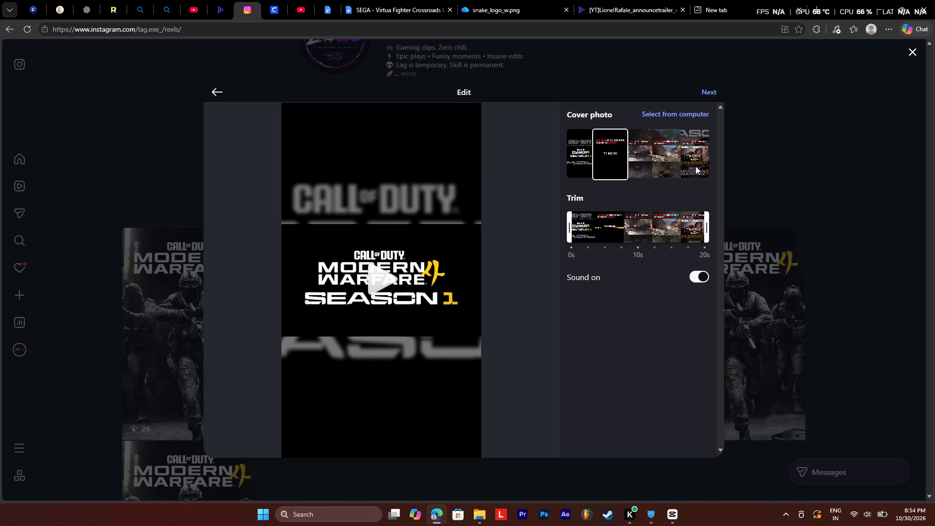
pyautogui.moveTo(684, 165); pyautogui.dragTo(674, 169)
pyautogui.moveTo(603, 165); pyautogui.dragTo(681, 175)
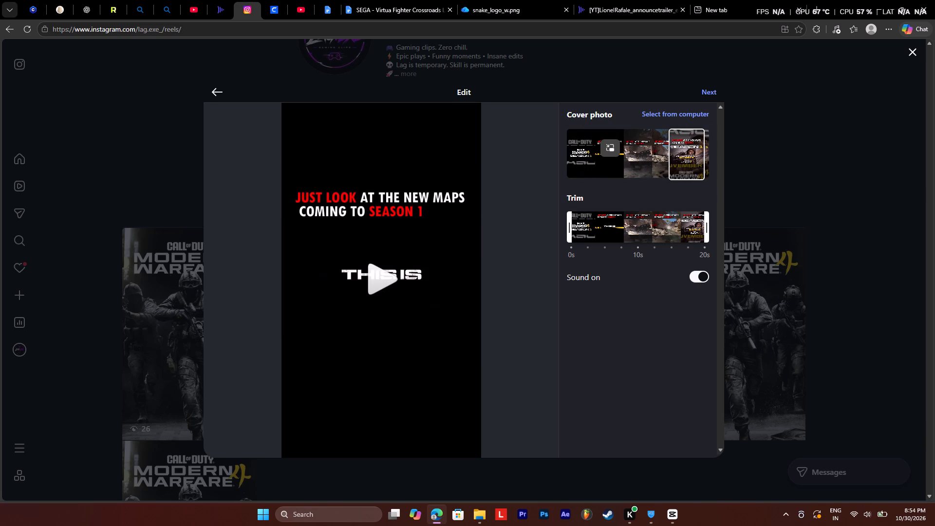
pyautogui.moveTo(681, 175); pyautogui.dragTo(676, 176)
pyautogui.moveTo(673, 174); pyautogui.dragTo(668, 178)
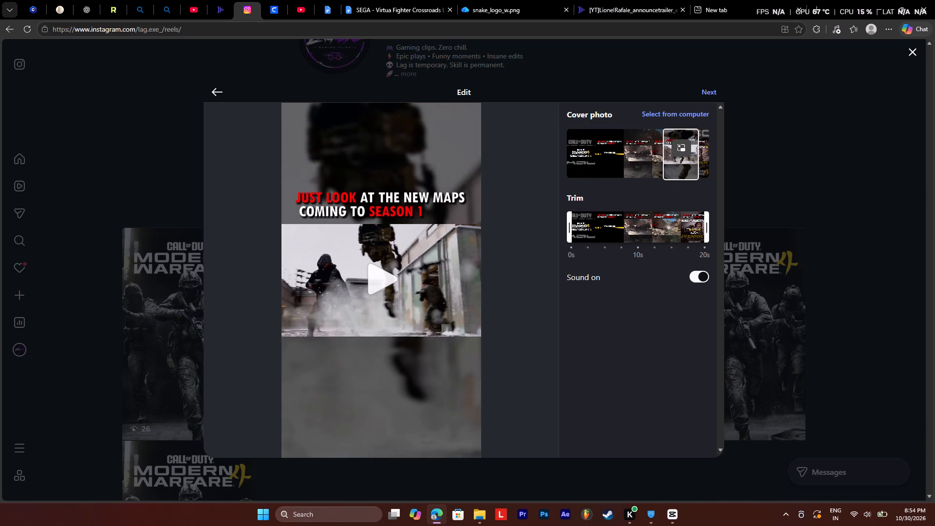
pyautogui.moveTo(668, 178); pyautogui.dragTo(667, 178)
pyautogui.moveTo(668, 177); pyautogui.dragTo(675, 181)
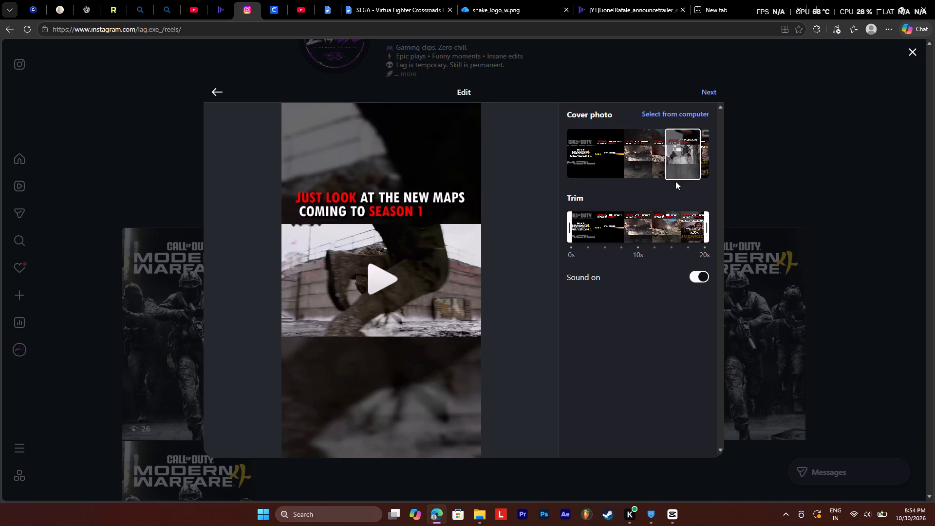
pyautogui.click(677, 180)
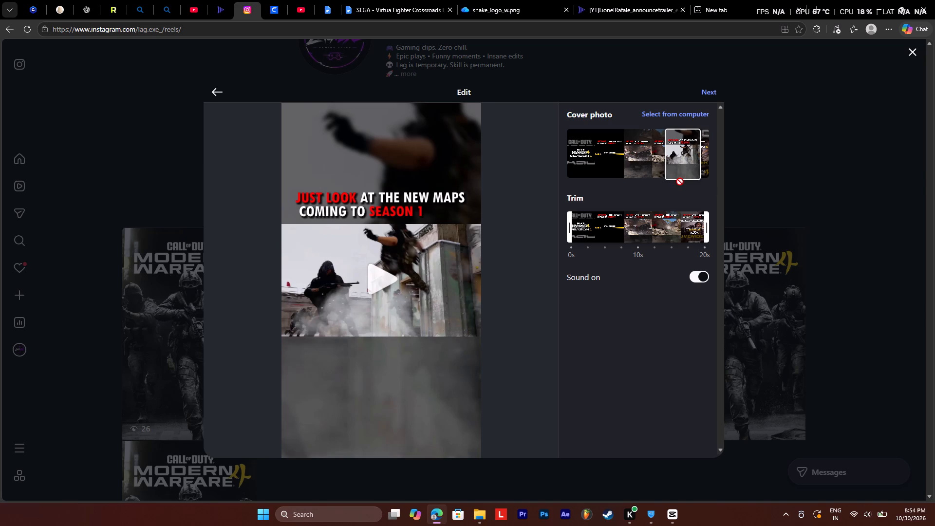
pyautogui.moveTo(680, 172); pyautogui.dragTo(683, 177)
pyautogui.click(683, 177)
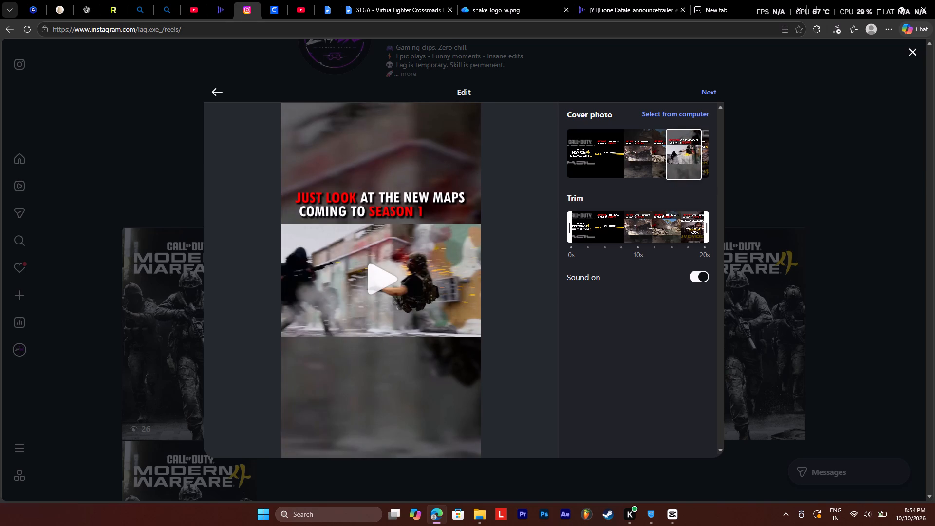
pyautogui.click(681, 179)
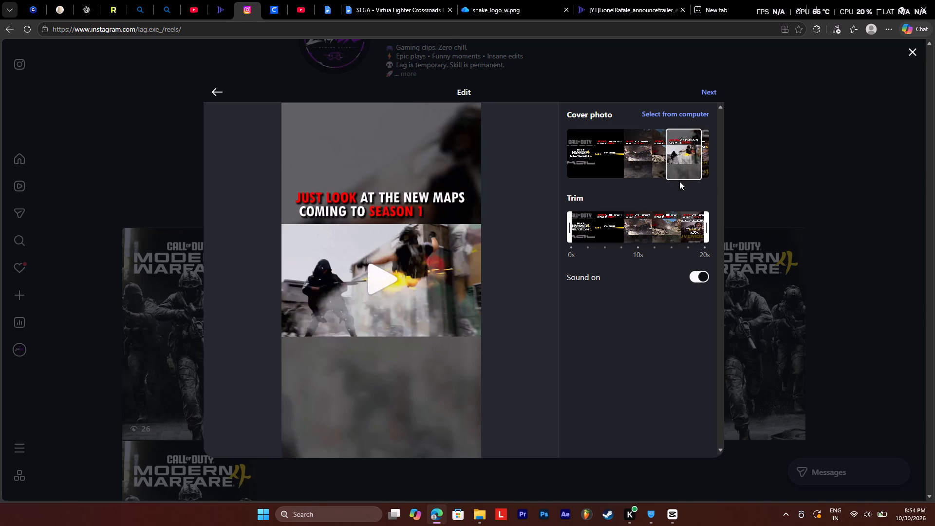
pyautogui.click(680, 174)
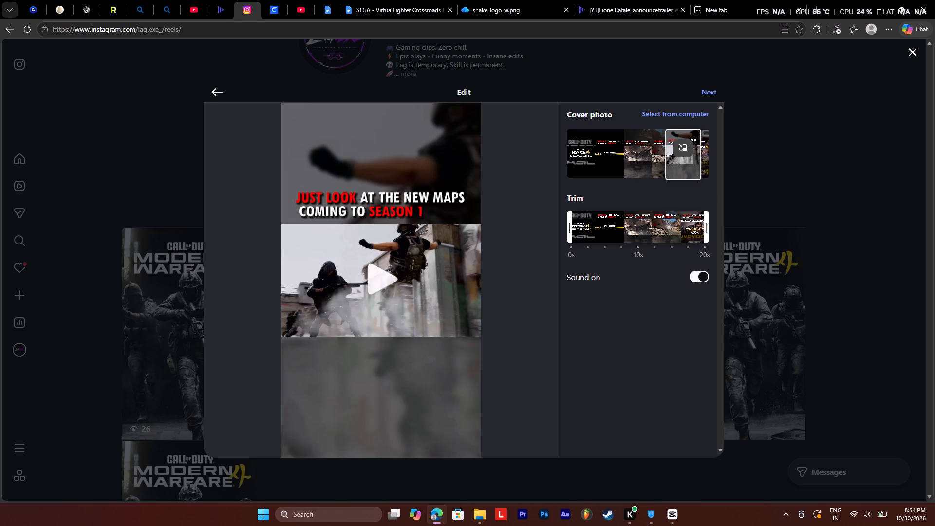
pyautogui.click(677, 178)
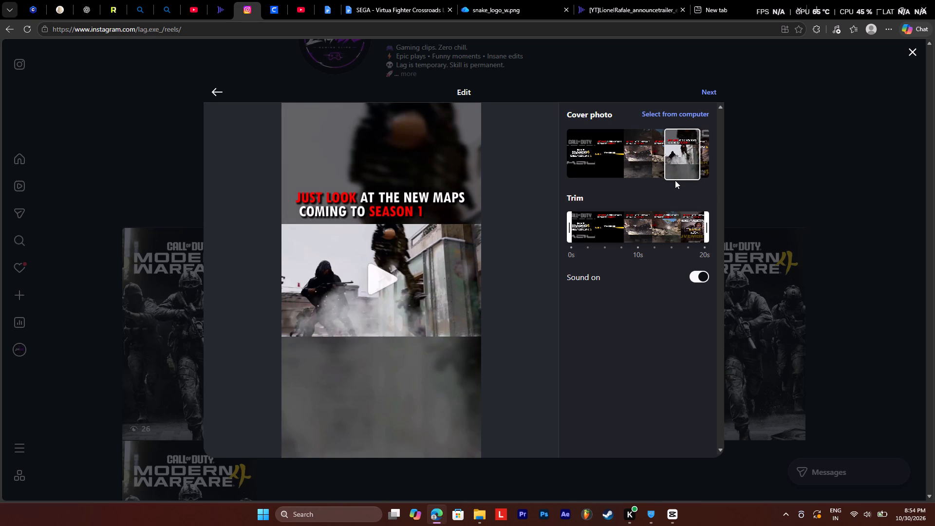
# In the Instagram reel edit, set the cover photo to the late combat frame with soldiers in smoke beside the pale building.
pyautogui.click(675, 180)
pyautogui.moveTo(677, 173); pyautogui.dragTo(682, 177)
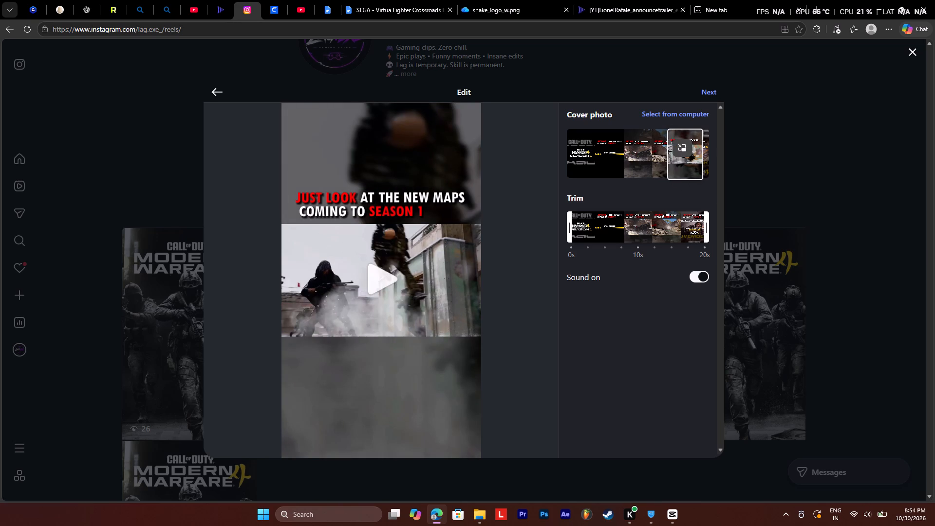
pyautogui.moveTo(682, 177); pyautogui.dragTo(677, 179)
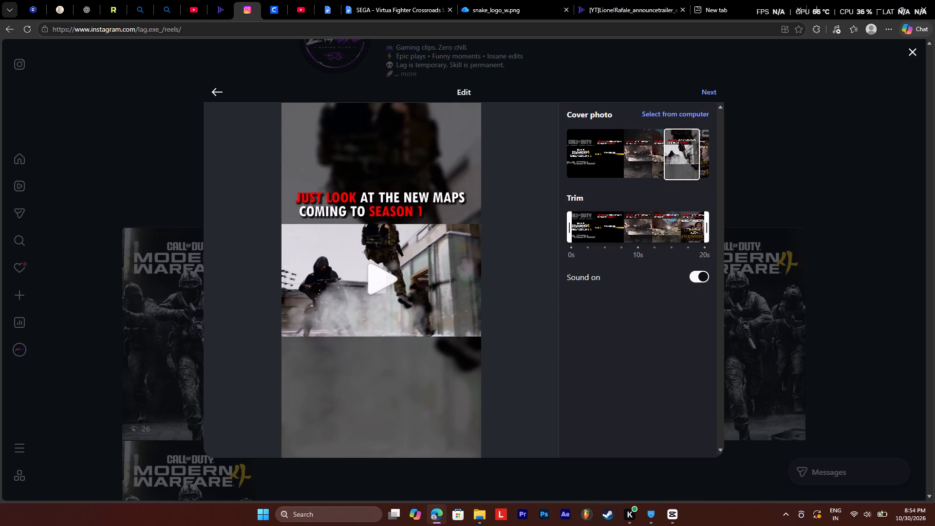
pyautogui.click(677, 179)
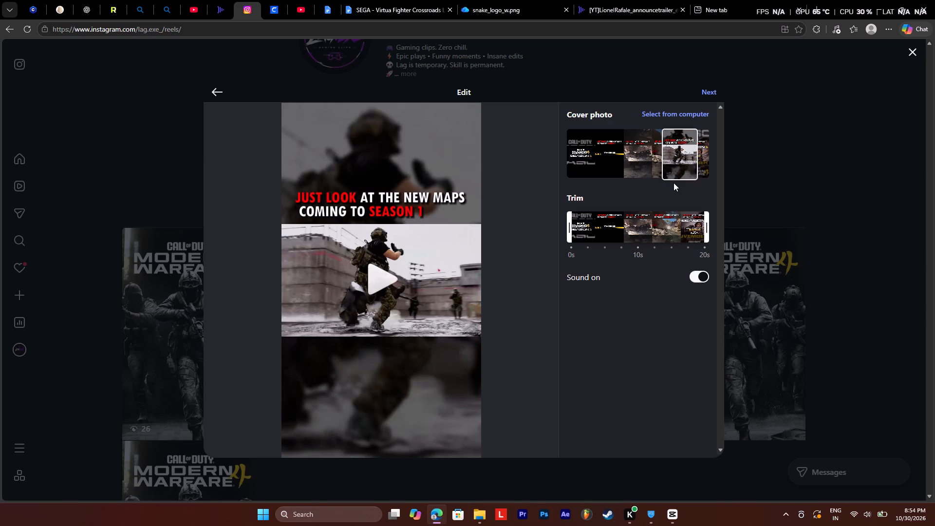
pyautogui.click(674, 180)
pyautogui.click(676, 174)
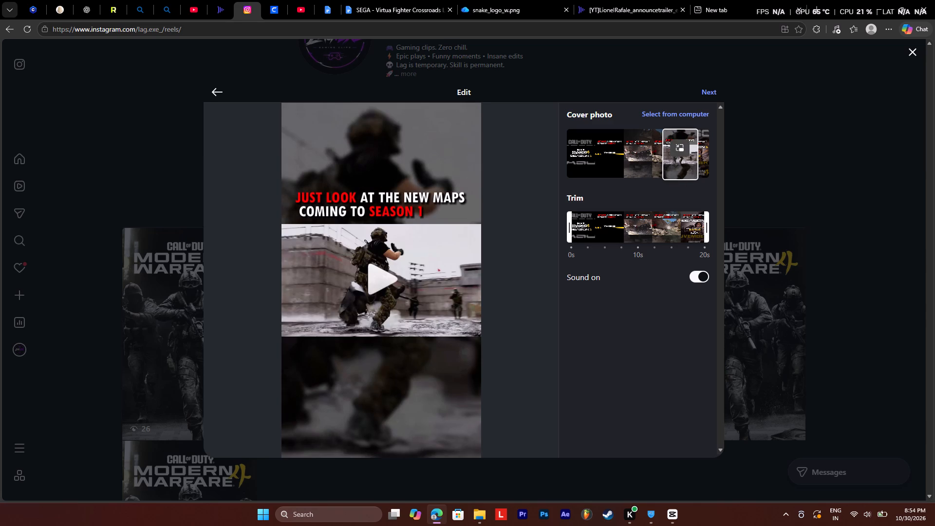
pyautogui.click(678, 176)
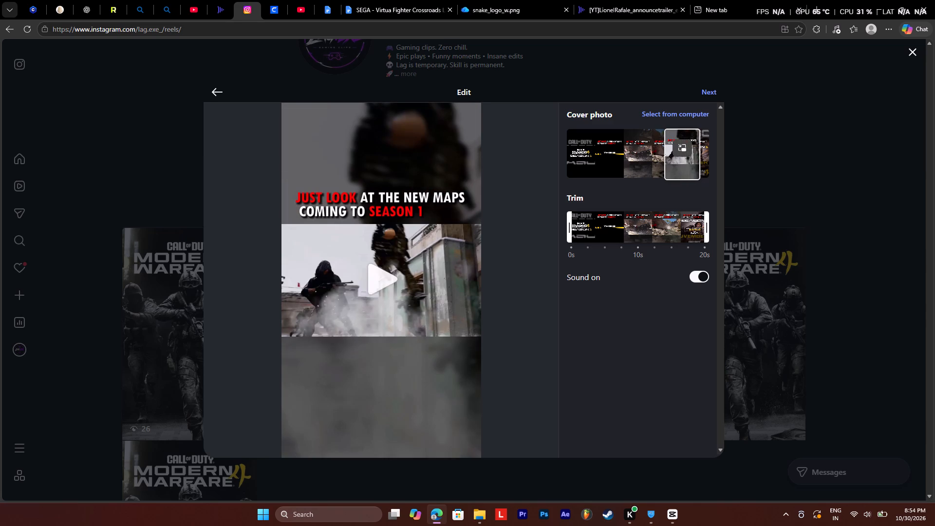
pyautogui.click(681, 178)
pyautogui.click(684, 177)
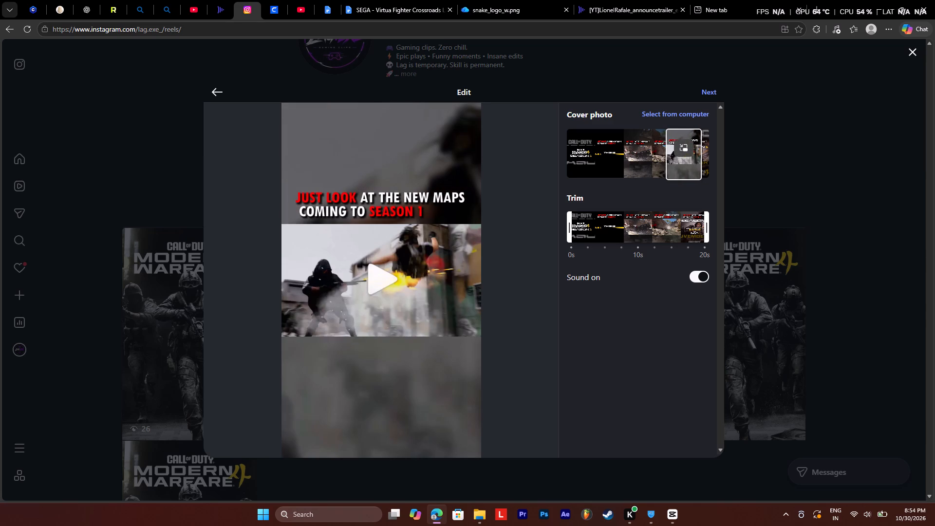
pyautogui.click(680, 177)
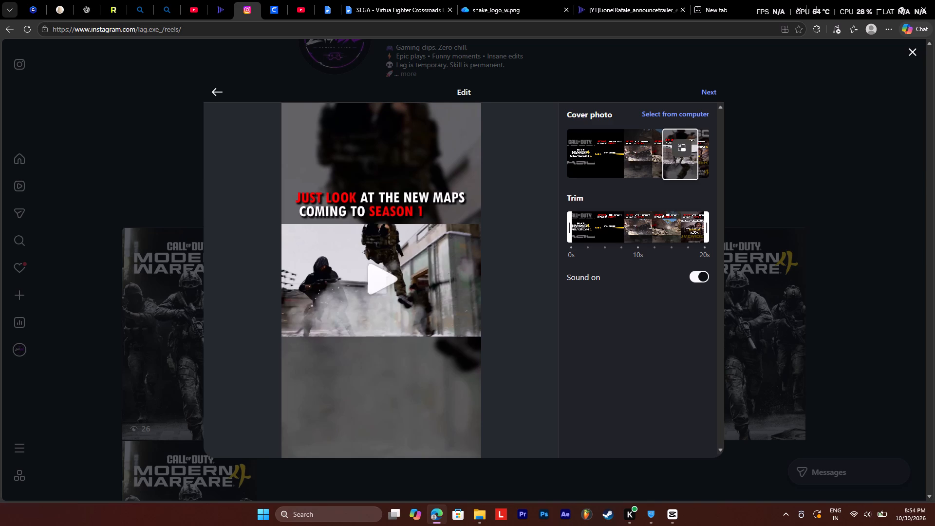
pyautogui.click(677, 178)
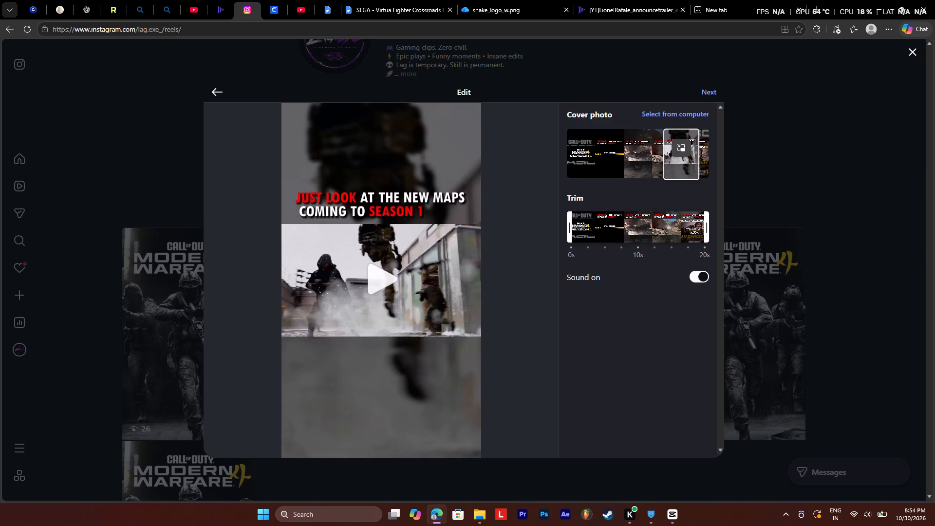
# Shift the cover photo to the slightly later frame of the soldier leaping beside the wall, and continue to the reel details.
pyautogui.moveTo(680, 177); pyautogui.dragTo(683, 182)
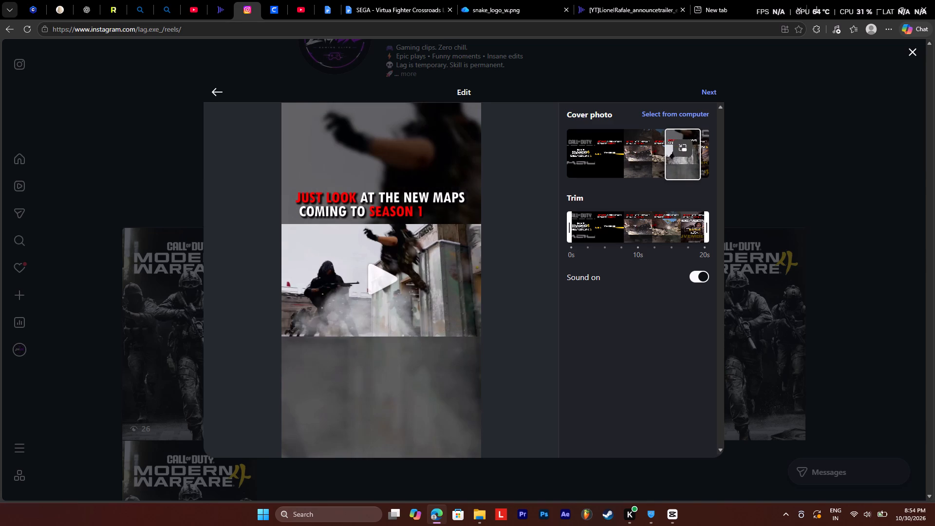
pyautogui.click(713, 90)
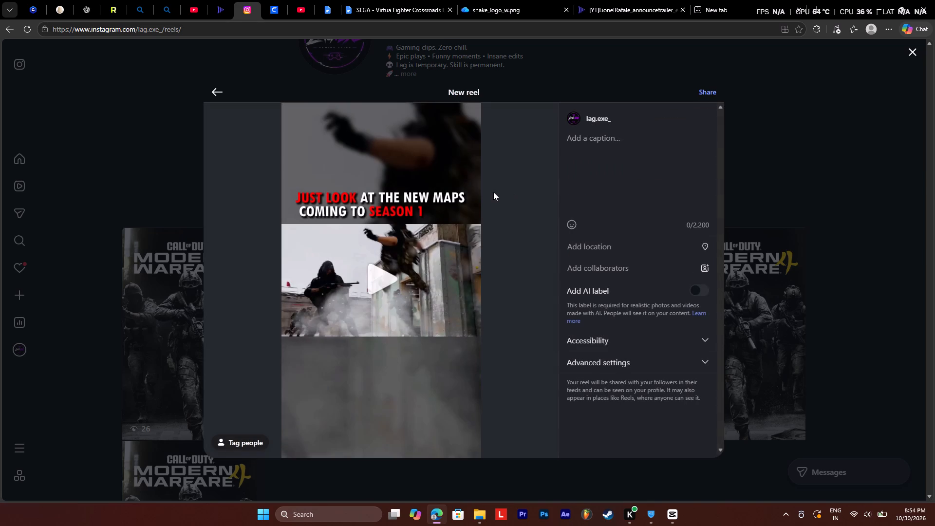
# Paste the prepared MW4 Season 1 Canyon map caption with its hashtags into the new reel and review it in full.
pyautogui.click(620, 140)
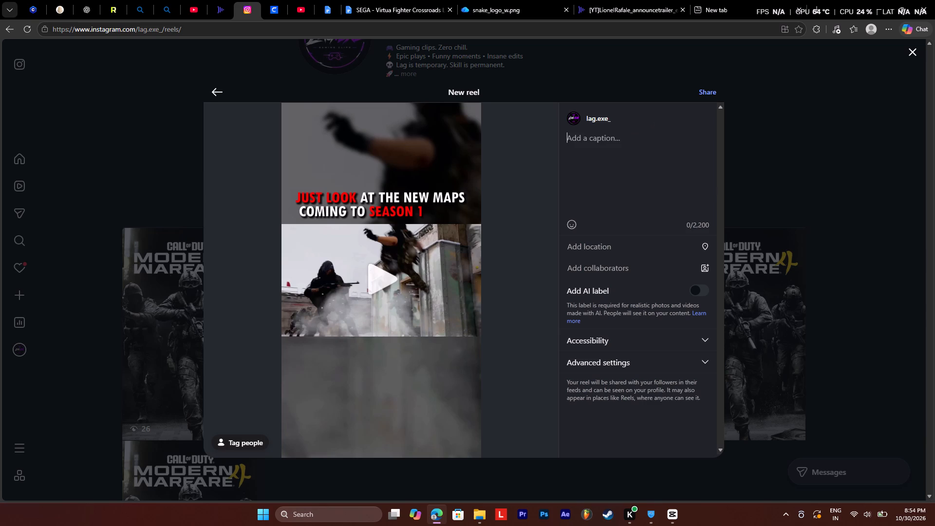
pyautogui.hotkey('ctrl', 'v')
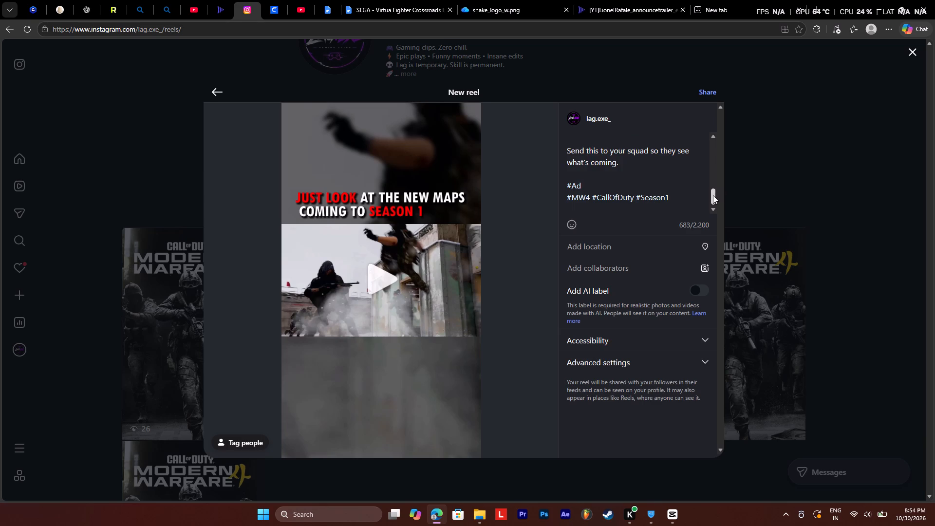
pyautogui.moveTo(713, 195); pyautogui.dragTo(713, 175)
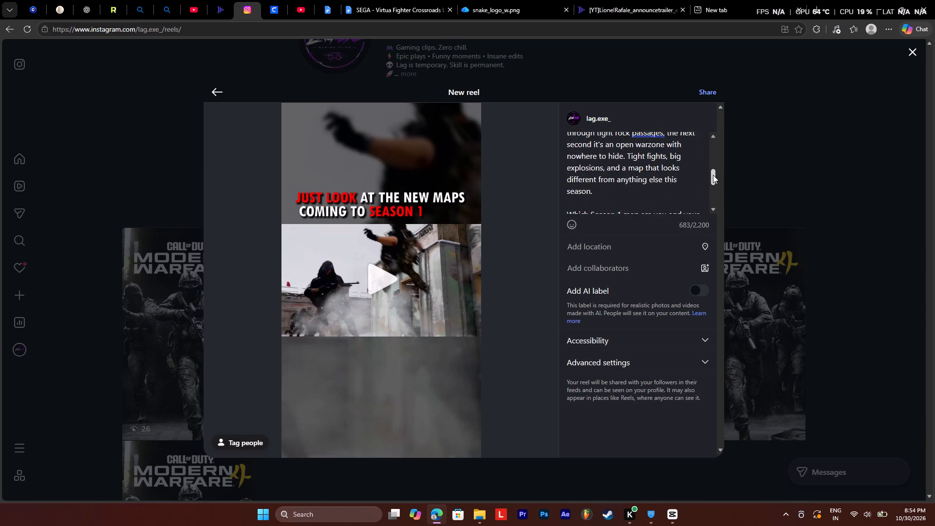
pyautogui.moveTo(713, 175); pyautogui.dragTo(713, 161)
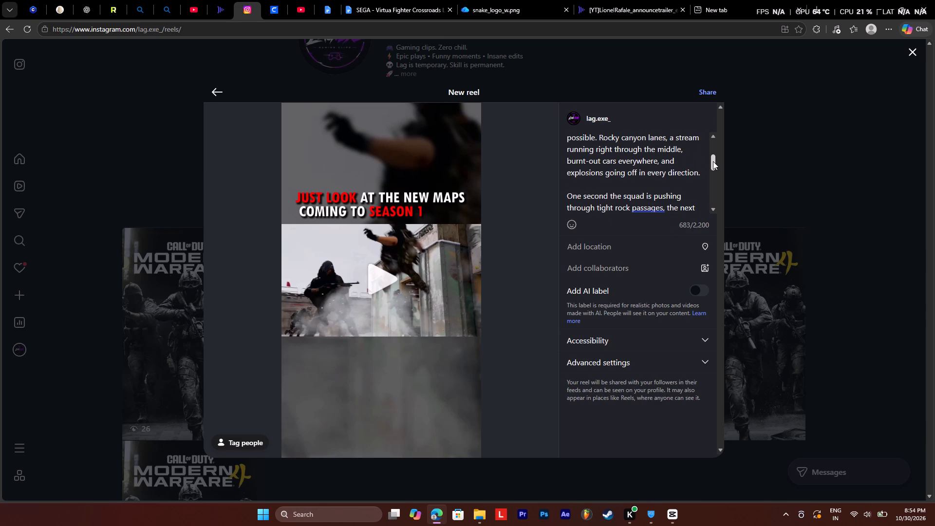
pyautogui.moveTo(713, 161); pyautogui.dragTo(714, 143)
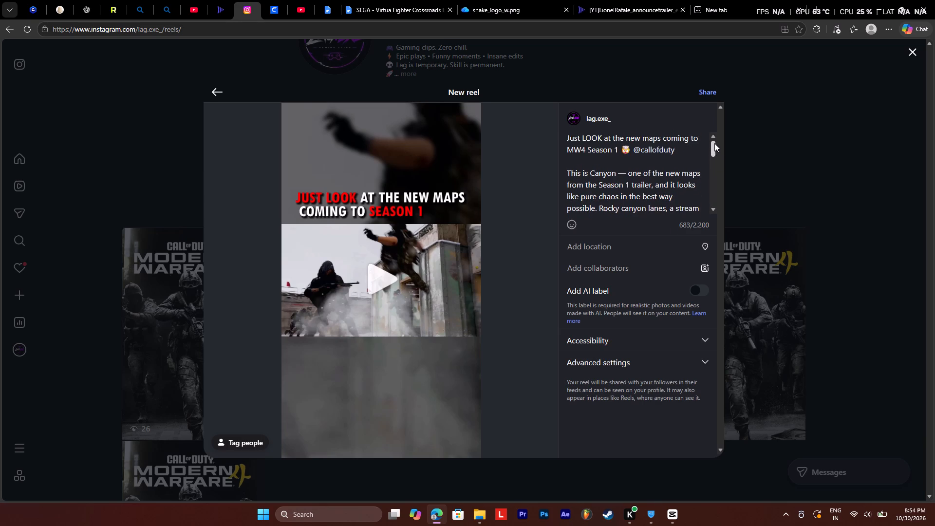
pyautogui.moveTo(714, 143); pyautogui.dragTo(711, 227)
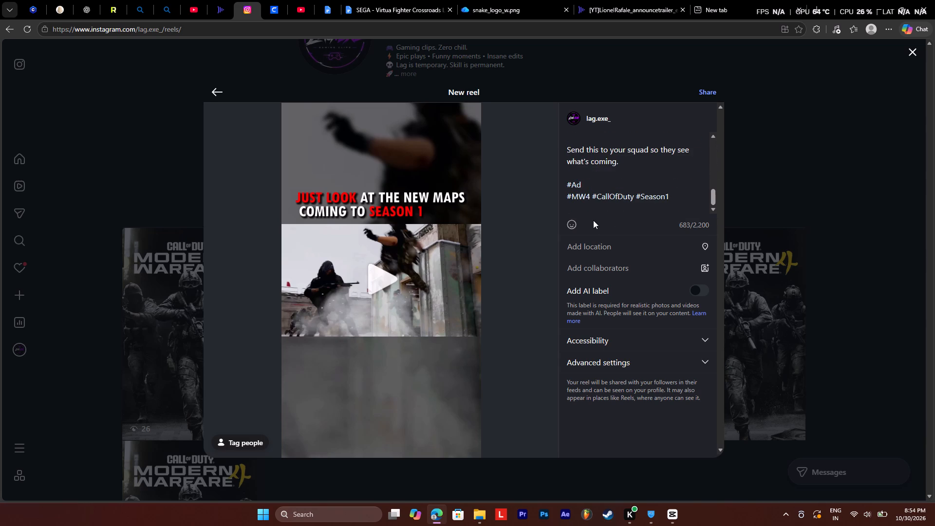
# Share the reel with the selected cover and pasted caption.
pyautogui.click(708, 92)
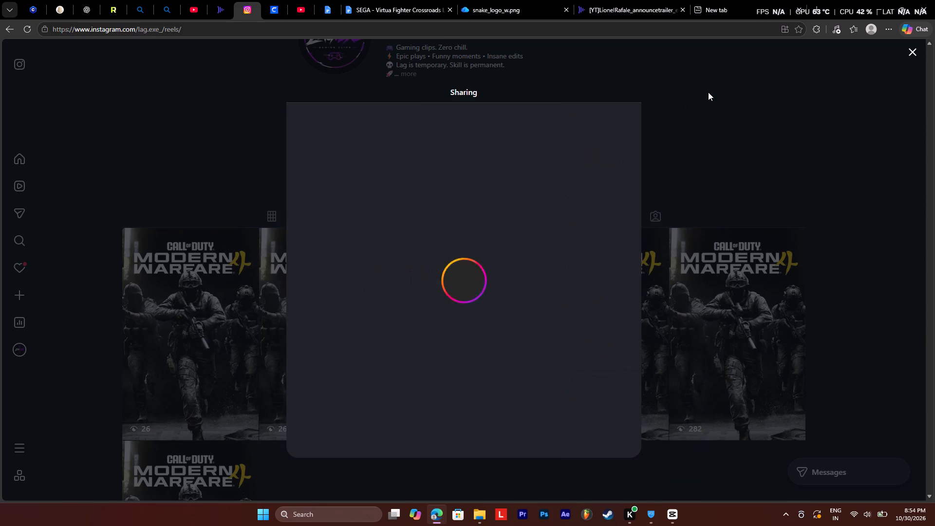
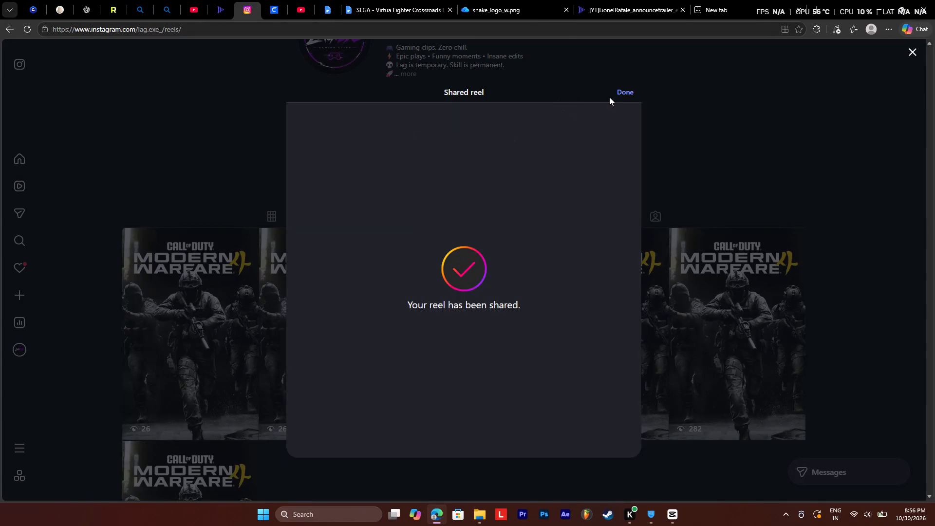
pyautogui.click(620, 95)
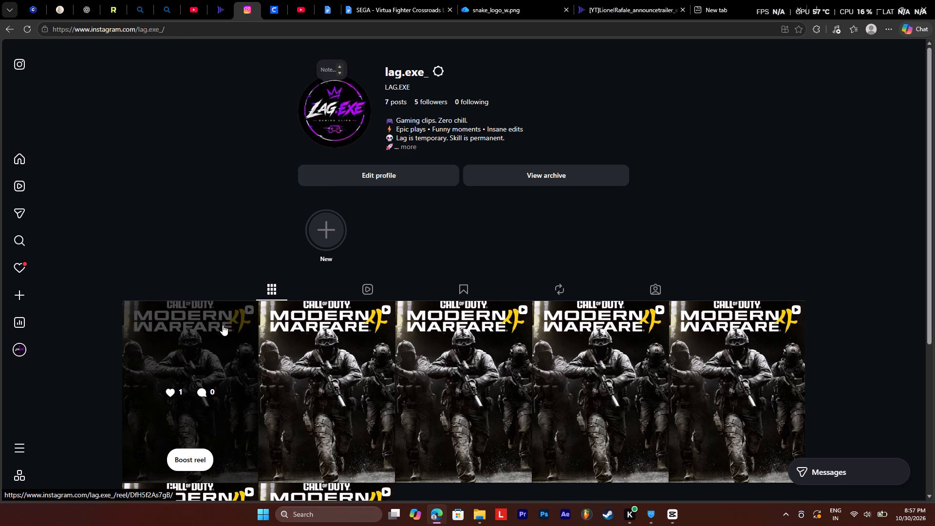
pyautogui.click(221, 399)
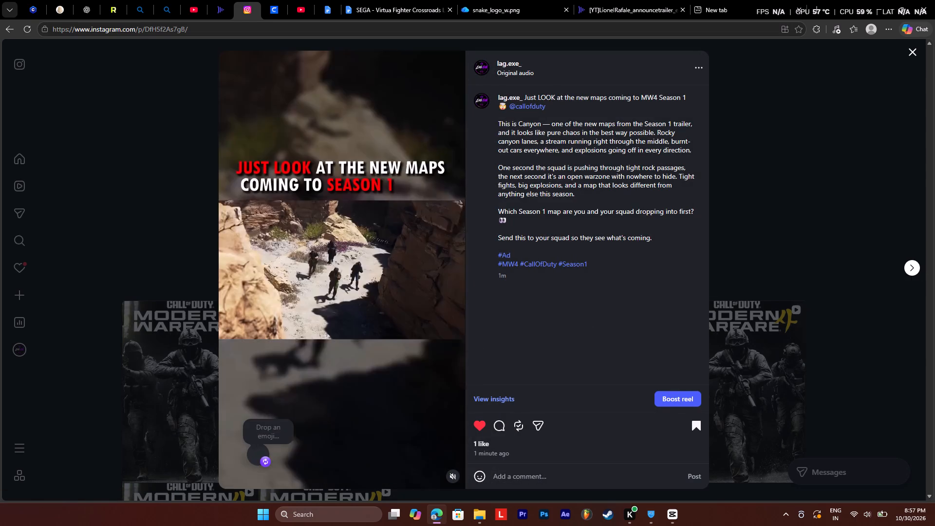
pyautogui.click(703, 68)
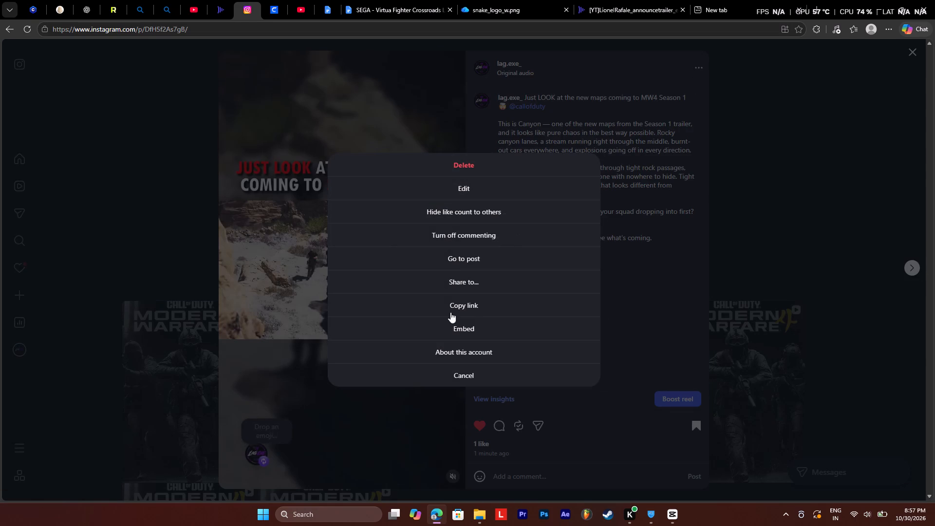
pyautogui.click(469, 307)
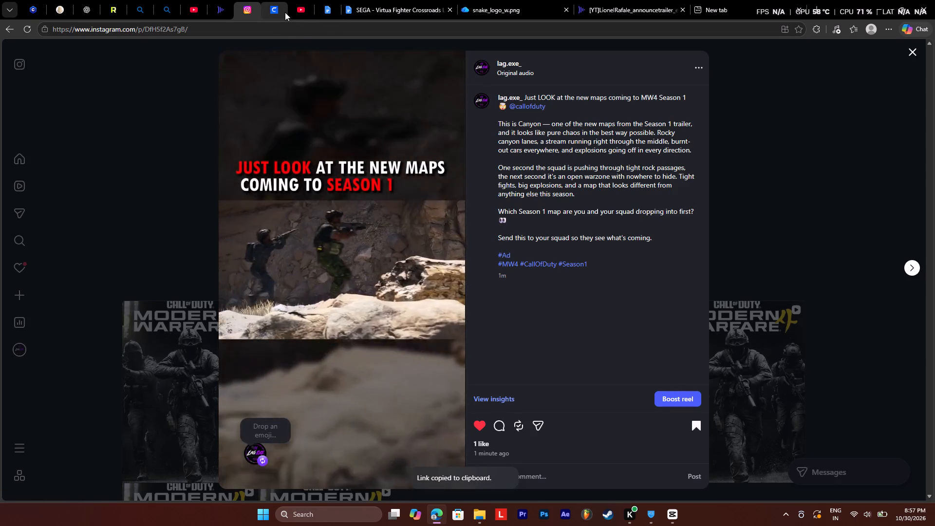
# On Whop, submit the copied reel link to the Call of Duty - MW4 Season 01 Trailer Clipping campaign, accepting the submission requirements.
pyautogui.click(280, 12)
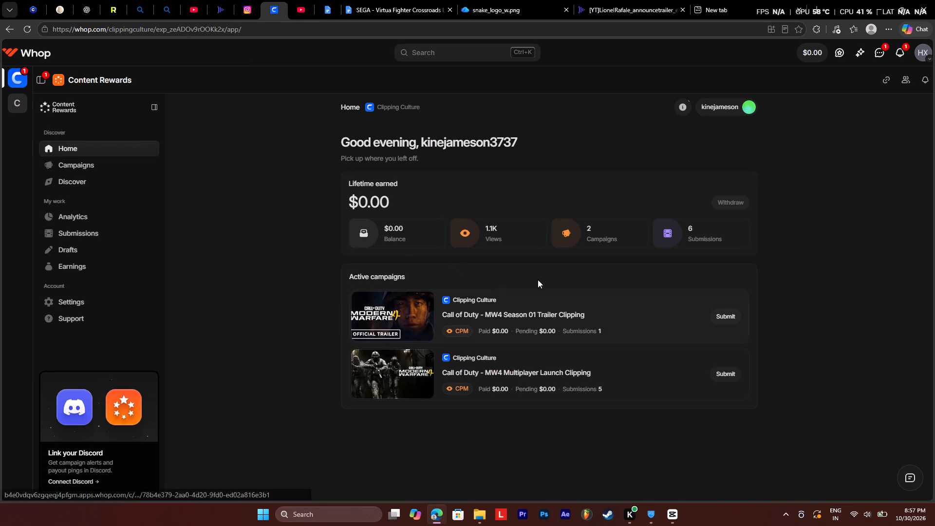
pyautogui.click(731, 319)
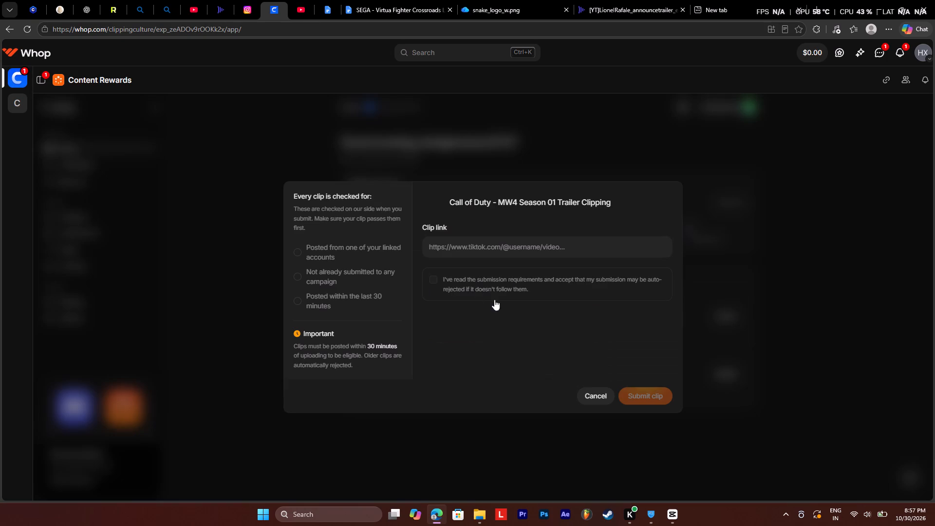
pyautogui.click(510, 244)
pyautogui.click(432, 281)
pyautogui.hotkey('ctrl', 'v')
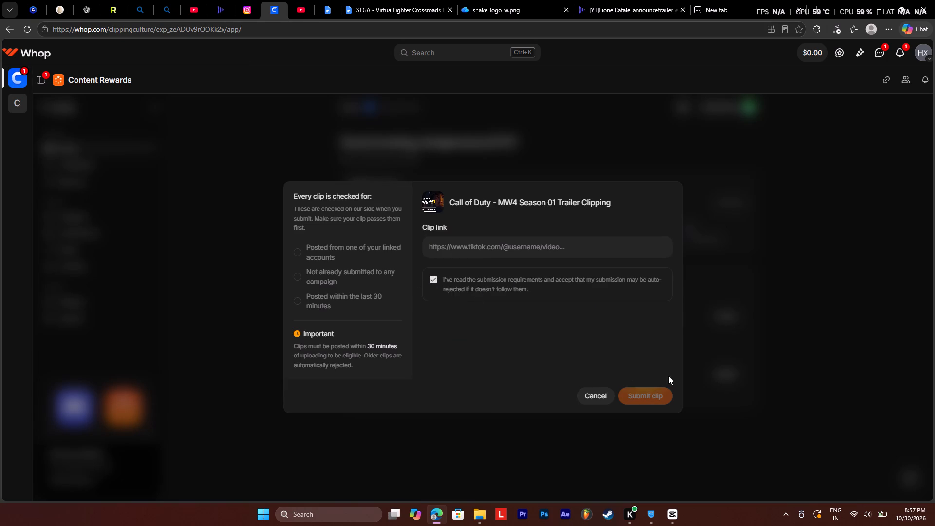
pyautogui.click(556, 249)
pyautogui.hotkey('ctrl', 'v')
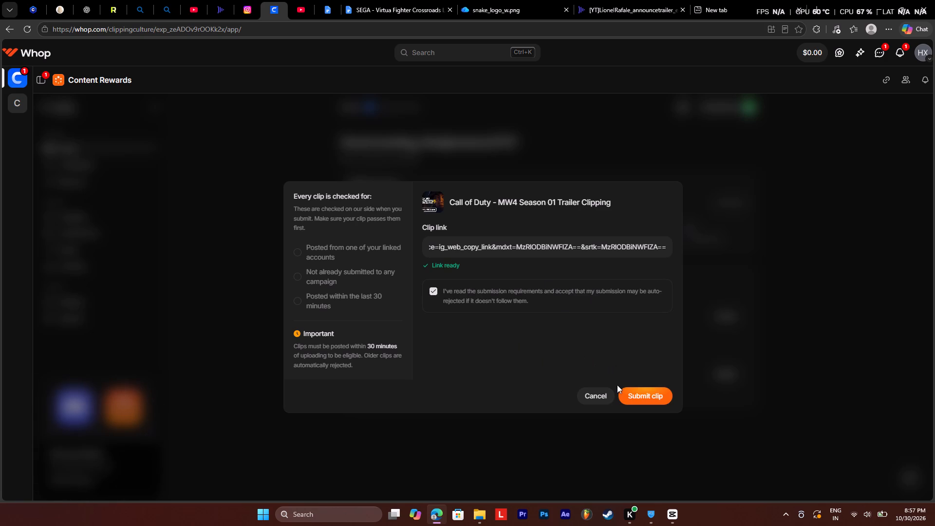
pyautogui.click(646, 396)
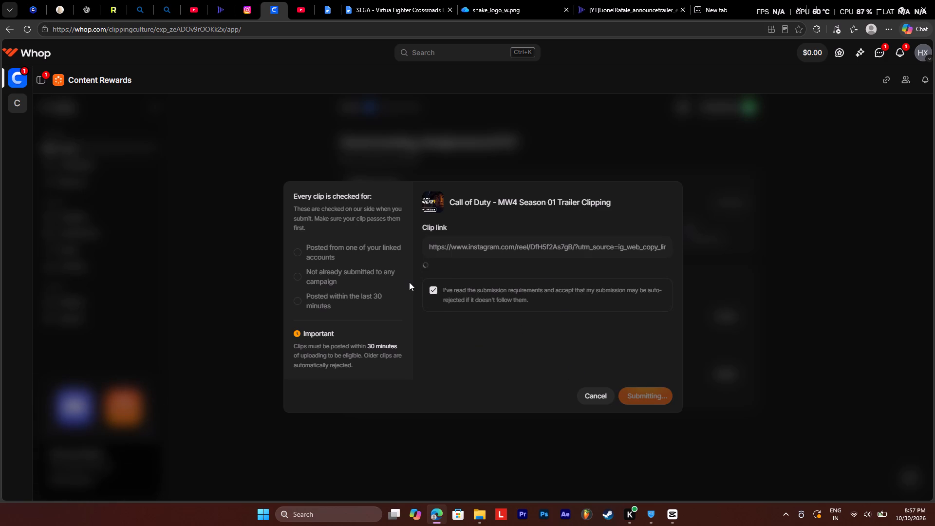
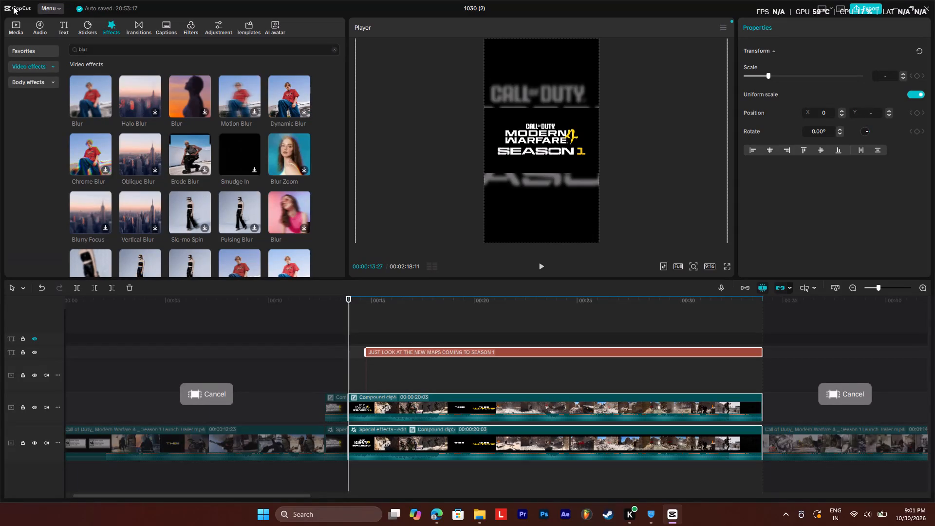
# Switch to CapCut, close the project's editor and go back to the home page.
pyautogui.click(59, 6)
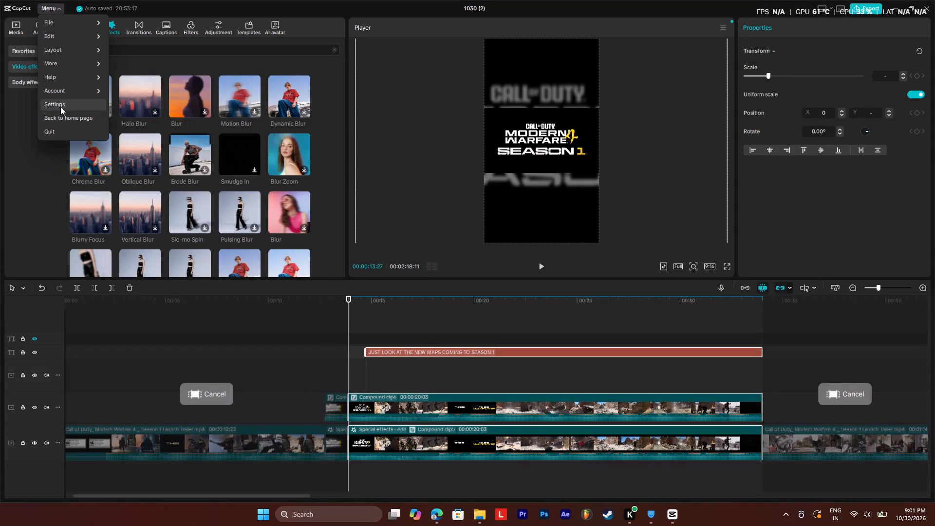
pyautogui.click(68, 120)
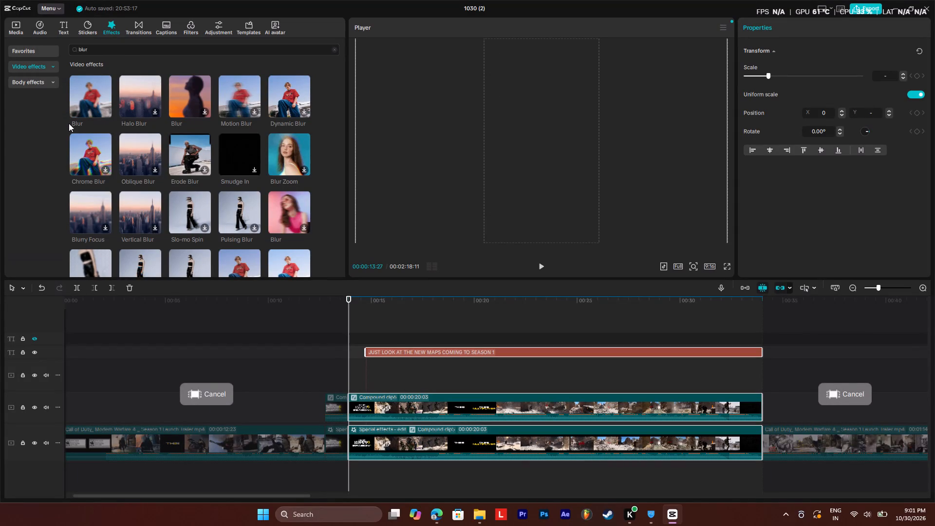
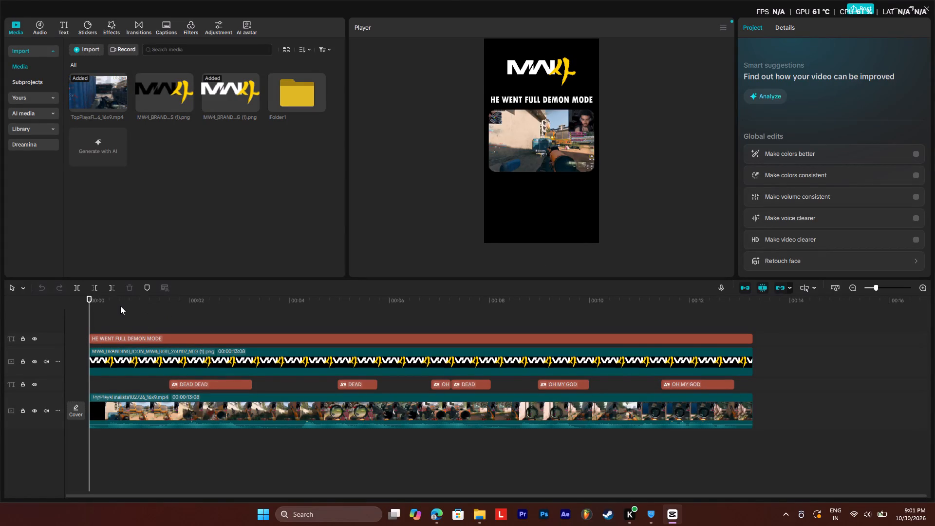
# Play the opening of the "HE WENT FULL DEMON MODE" short and pause it shortly after the first second.
pyautogui.press('space')
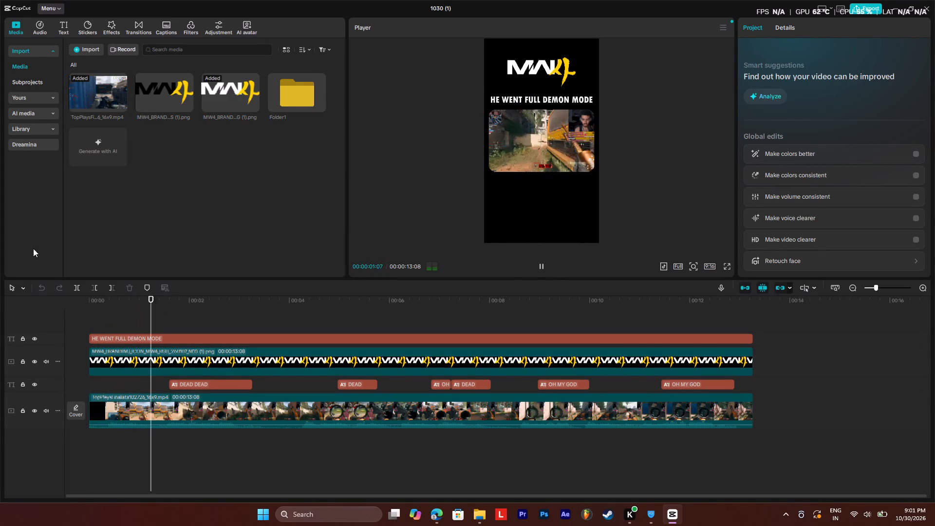
pyautogui.press('space')
# Leave the open project 1030 (1) and go back to the home page.
pyautogui.click(53, 8)
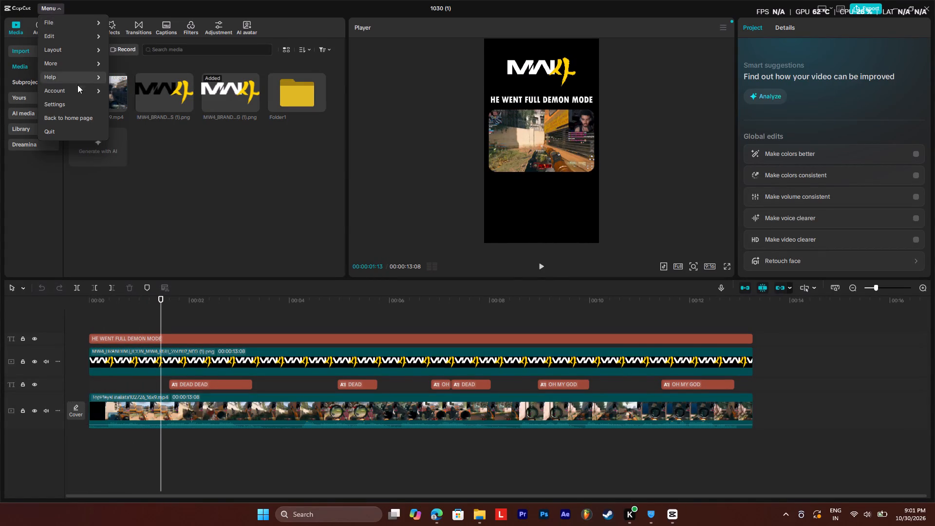
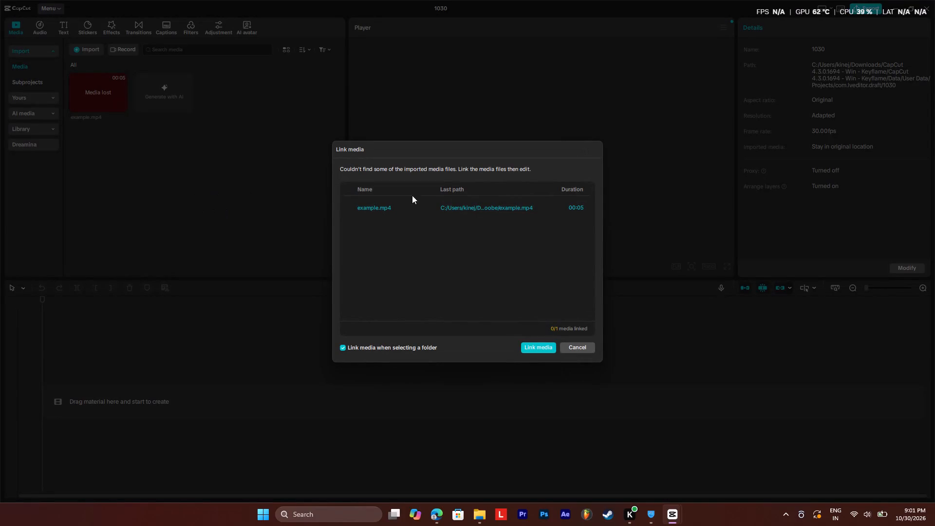
# Skip relinking the missing example.mp4 and leave project 1030.
pyautogui.click(578, 353)
pyautogui.moveTo(578, 348); pyautogui.dragTo(569, 342)
pyautogui.click(41, 8)
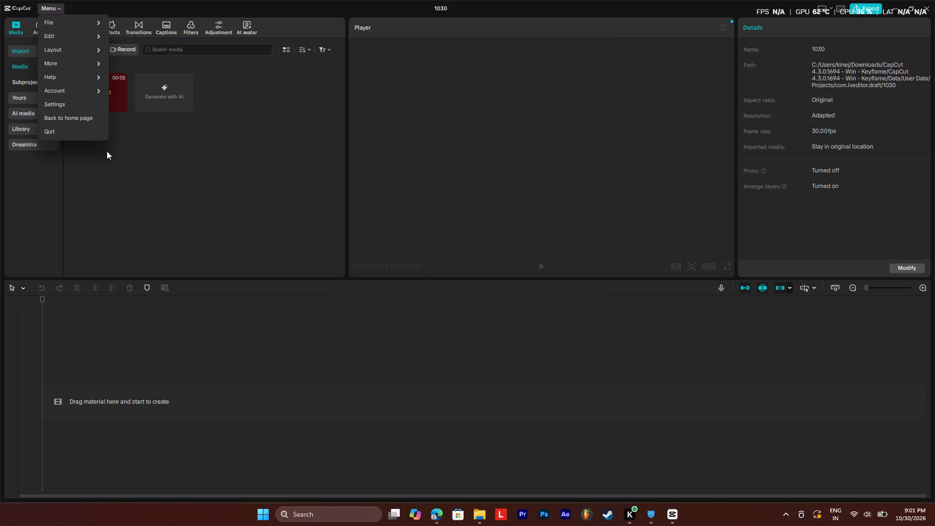
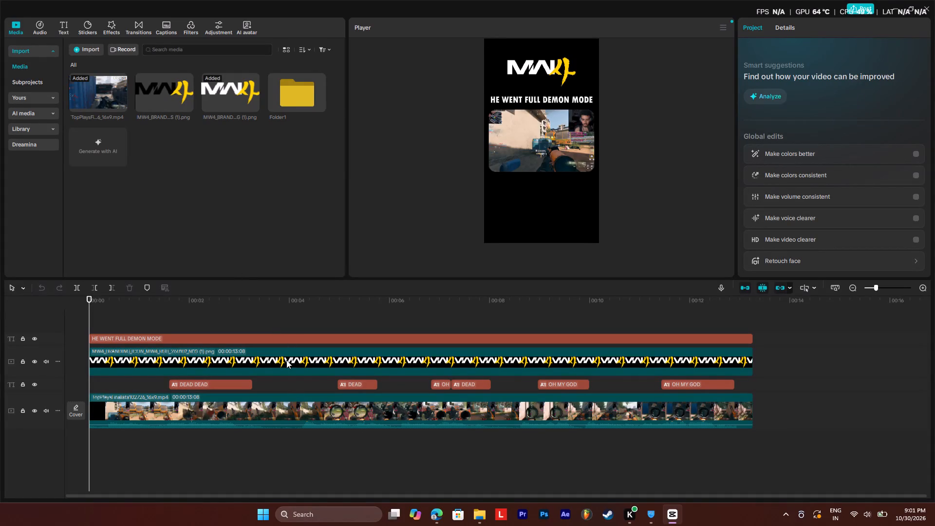
# Delete all video, logo and text clips from the timeline of project 1030 (1).
pyautogui.click(275, 413)
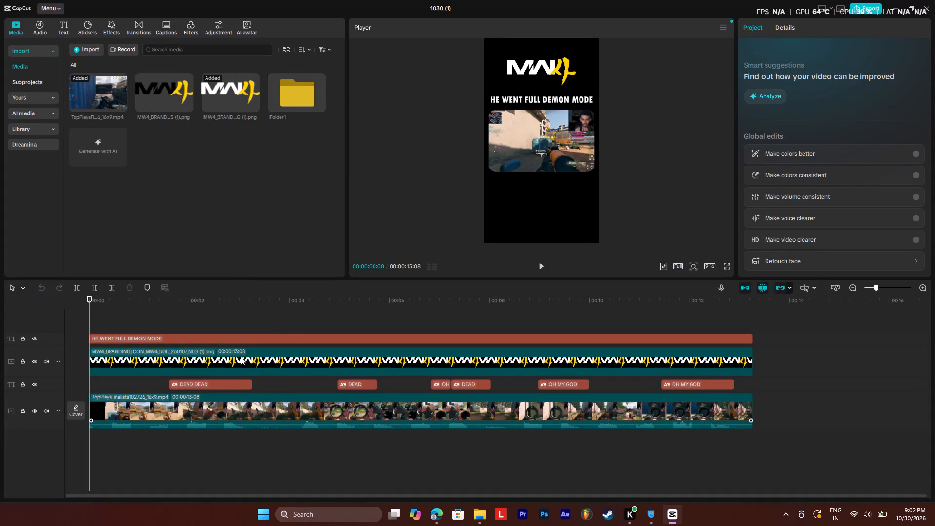
pyautogui.keyDown('ctrl'); pyautogui.click(242, 363); pyautogui.keyUp('ctrl')
pyautogui.hotkey('ctrl', 'a')
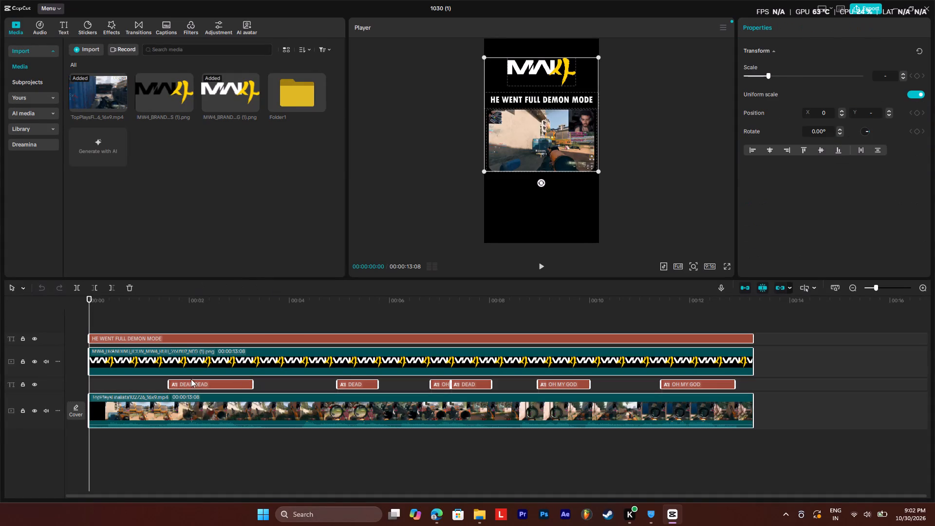
pyautogui.click(187, 448)
pyautogui.click(145, 407)
pyautogui.hotkey('ctrl', 'a')
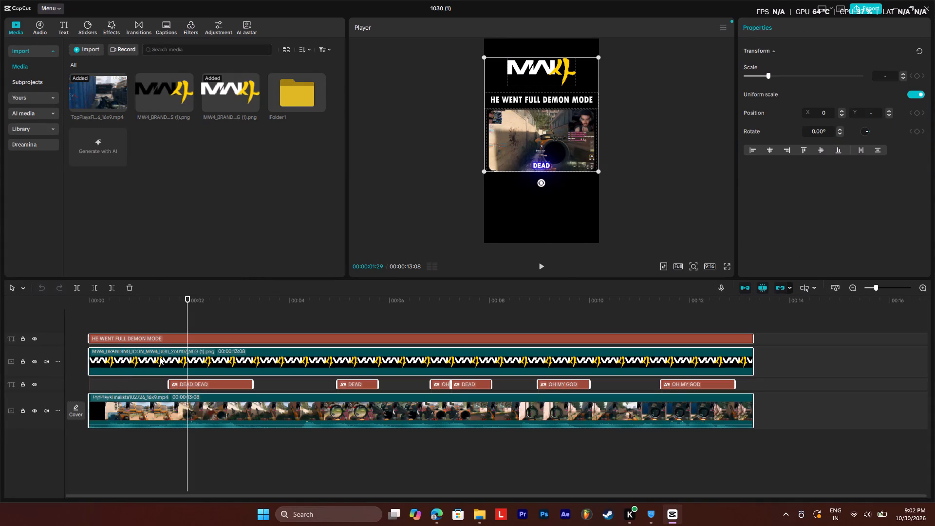
pyautogui.click(168, 433)
pyautogui.click(135, 363)
pyautogui.keyDown('ctrl'); pyautogui.click(188, 389); pyautogui.keyUp('ctrl')
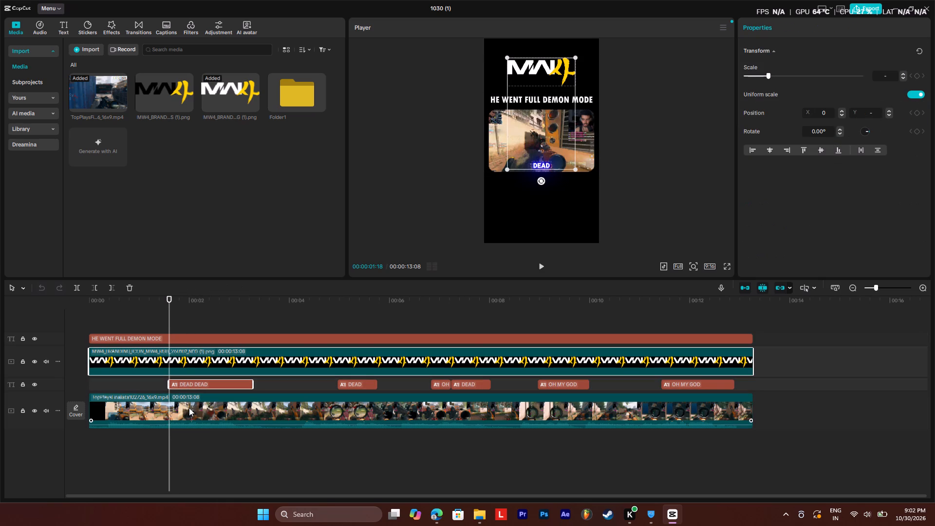
pyautogui.keyDown('ctrl'); pyautogui.click(189, 408); pyautogui.keyUp('ctrl')
pyautogui.press('BackSpace')
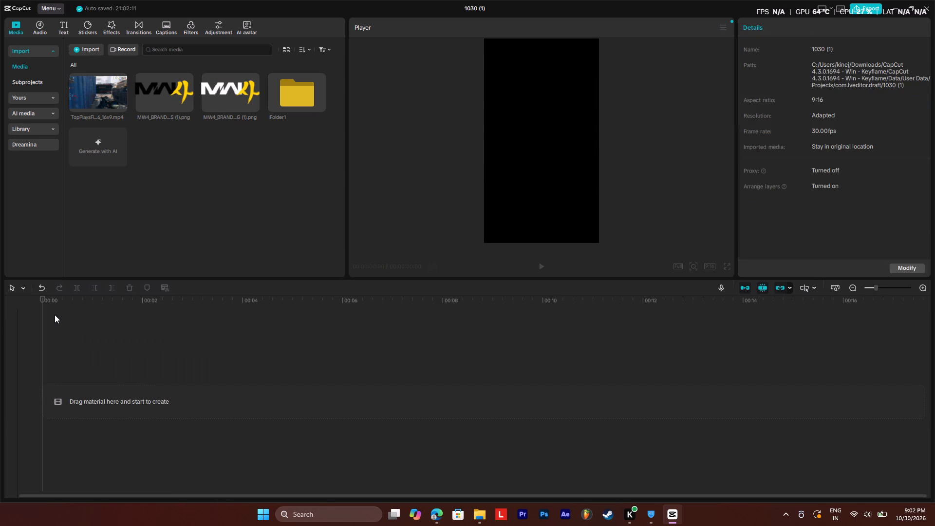
# Place the full TopPlaysFinalists102726_16x9.mp4 video at the start of the empty timeline.
pyautogui.moveTo(104, 88); pyautogui.dragTo(82, 392)
# Preview the full TopPlaysFinalists footage from start to past five minutes, and split the clip into scenes automatically.
pyautogui.press('space')
pyautogui.moveTo(90, 294); pyautogui.dragTo(97, 301)
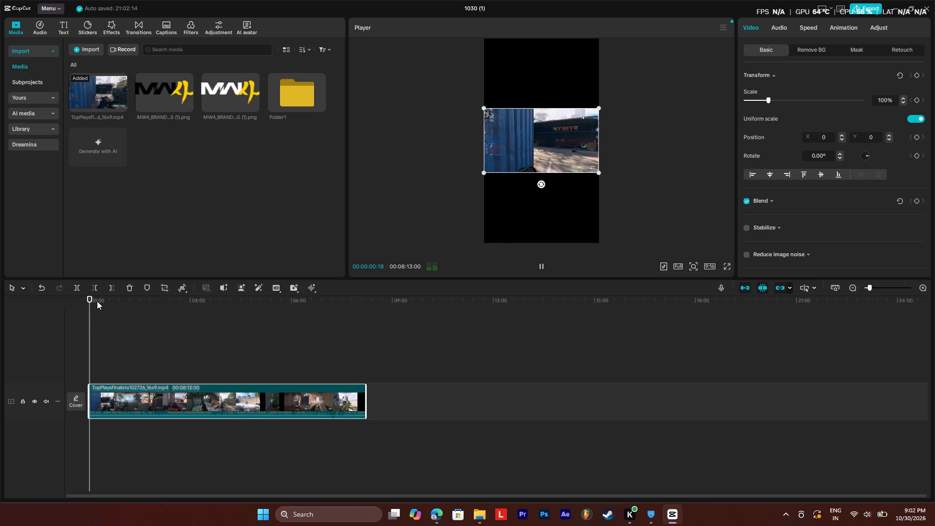
pyautogui.moveTo(97, 301); pyautogui.dragTo(101, 307)
pyautogui.moveTo(88, 300); pyautogui.dragTo(155, 345)
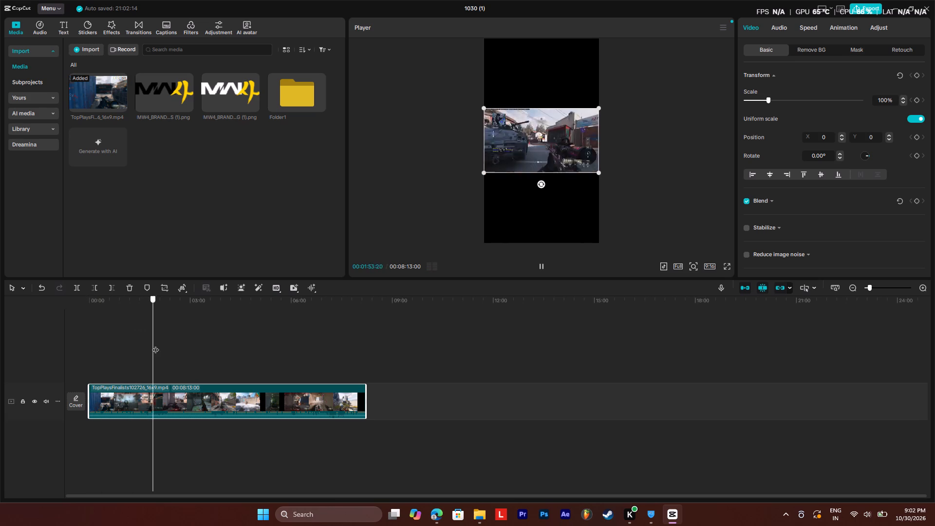
pyautogui.moveTo(155, 345); pyautogui.dragTo(269, 357)
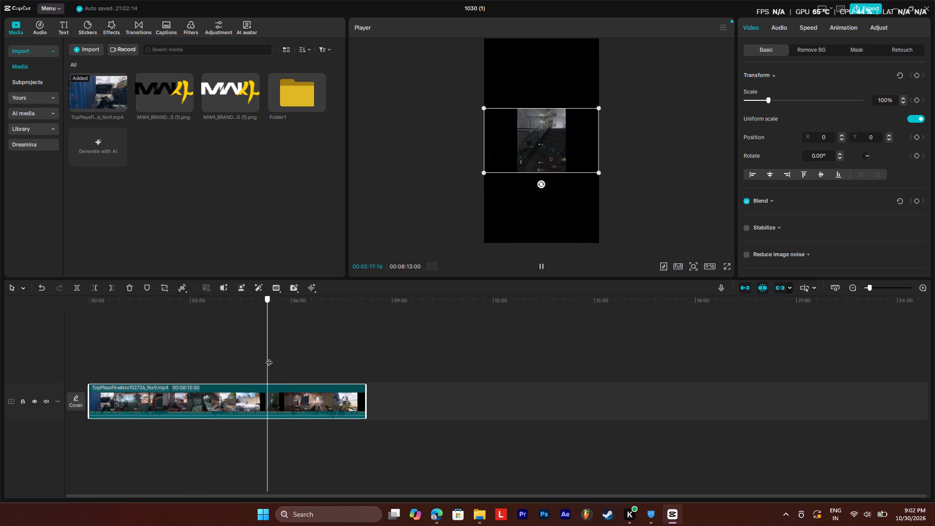
pyautogui.moveTo(269, 357); pyautogui.dragTo(108, 355)
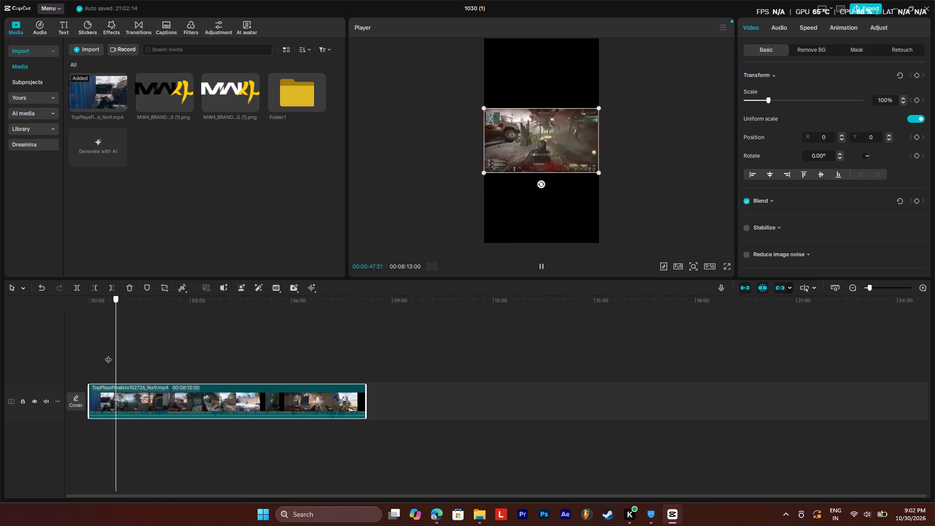
pyautogui.moveTo(108, 355); pyautogui.dragTo(81, 354)
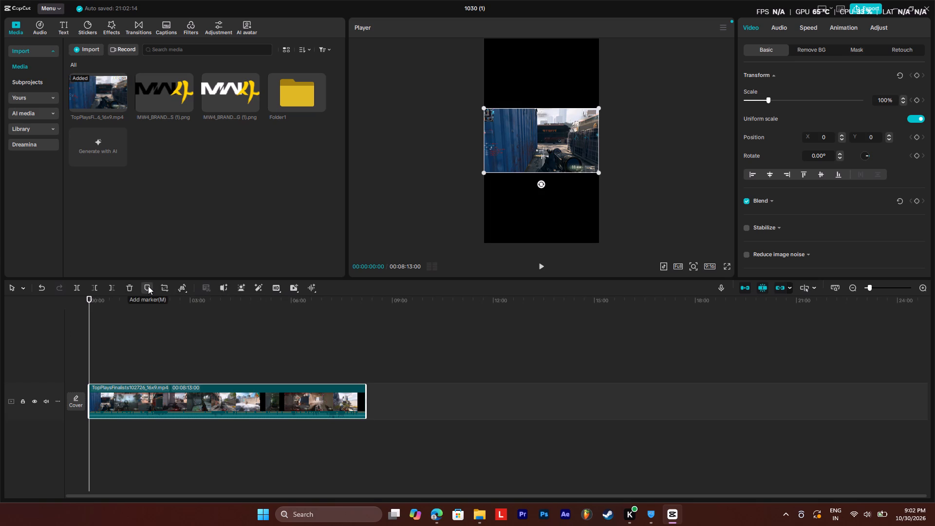
pyautogui.click(225, 287)
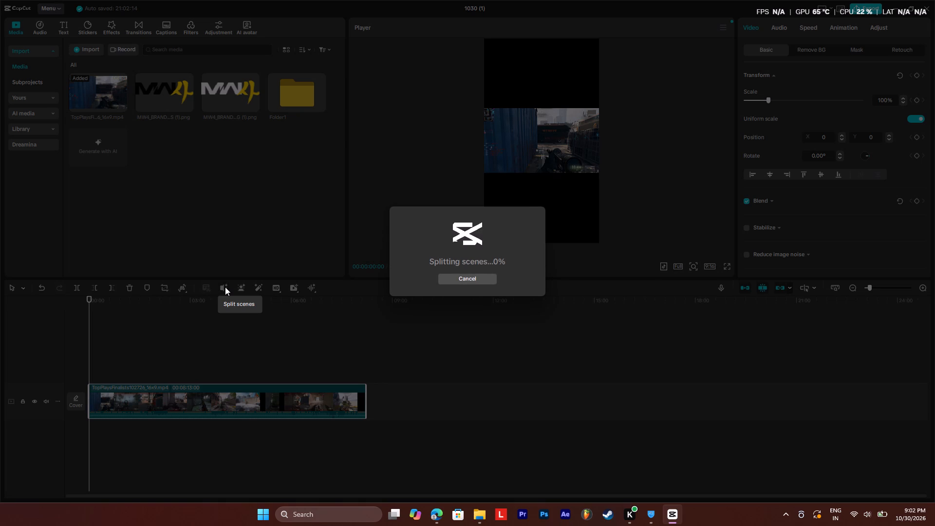
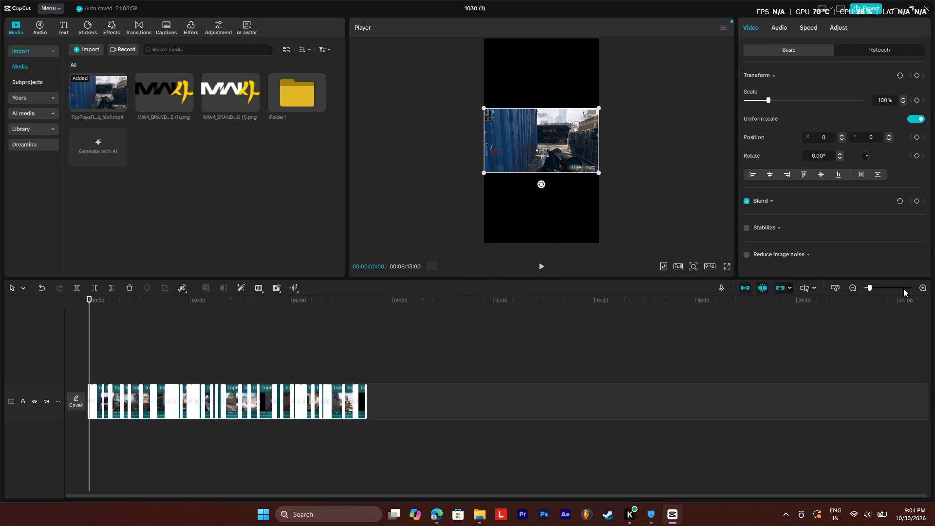
# Examine the scene-split TopPlaysFinalists footage from about 06:51 to the end of the timeline, looking for usable gameplay moments.
pyautogui.moveTo(869, 286); pyautogui.dragTo(879, 288)
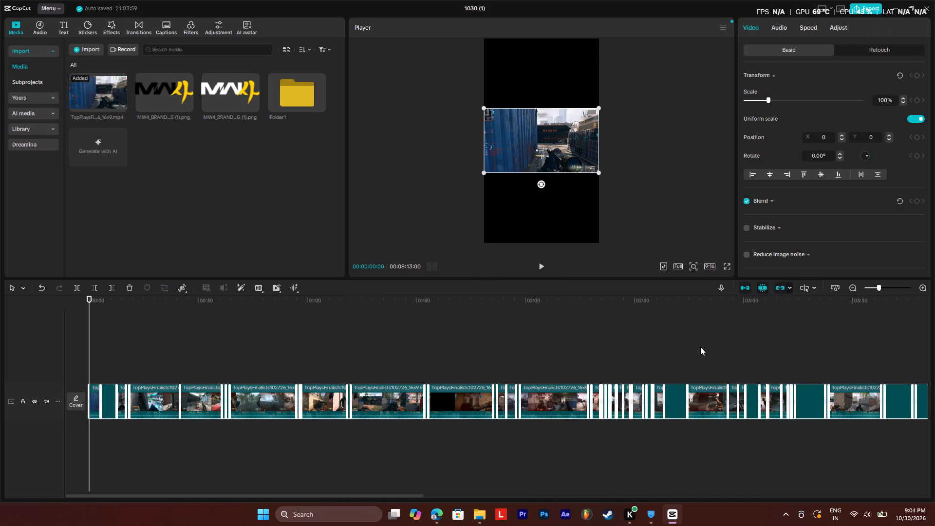
pyautogui.moveTo(335, 493); pyautogui.dragTo(532, 493)
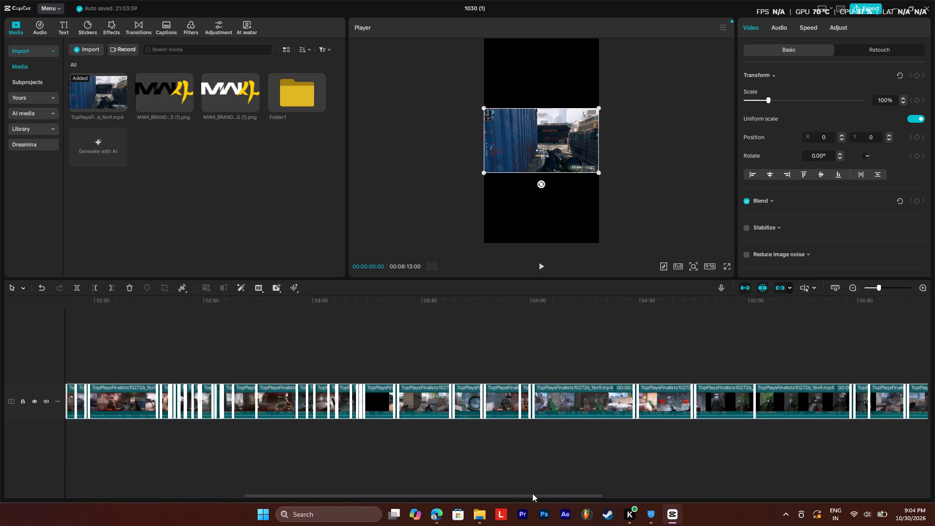
pyautogui.moveTo(532, 493); pyautogui.dragTo(754, 492)
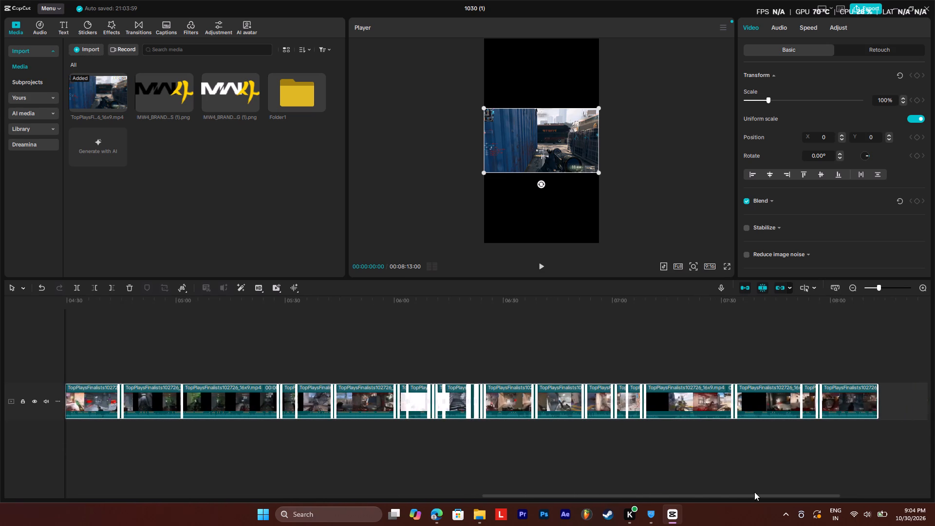
pyautogui.moveTo(754, 492); pyautogui.dragTo(764, 492)
pyautogui.click(712, 299)
pyautogui.press('space')
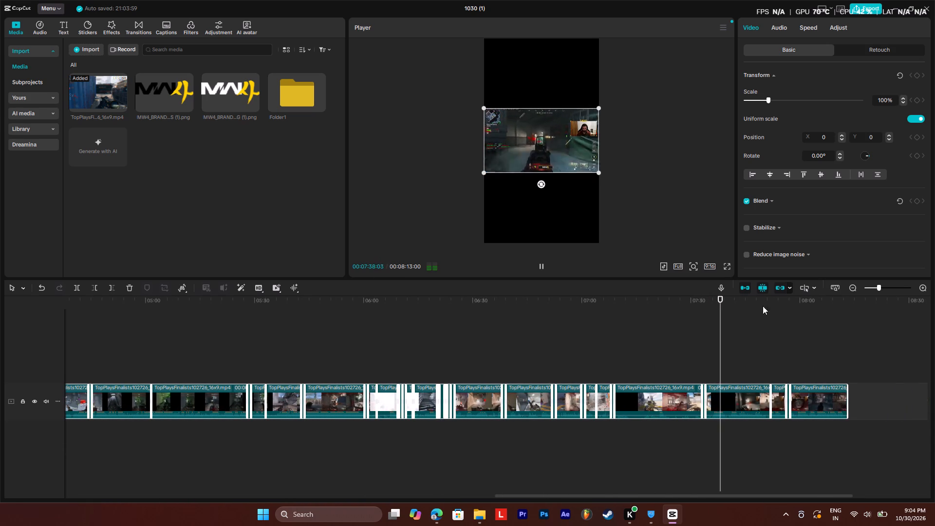
pyautogui.click(767, 292)
pyautogui.click(772, 299)
pyautogui.press('space')
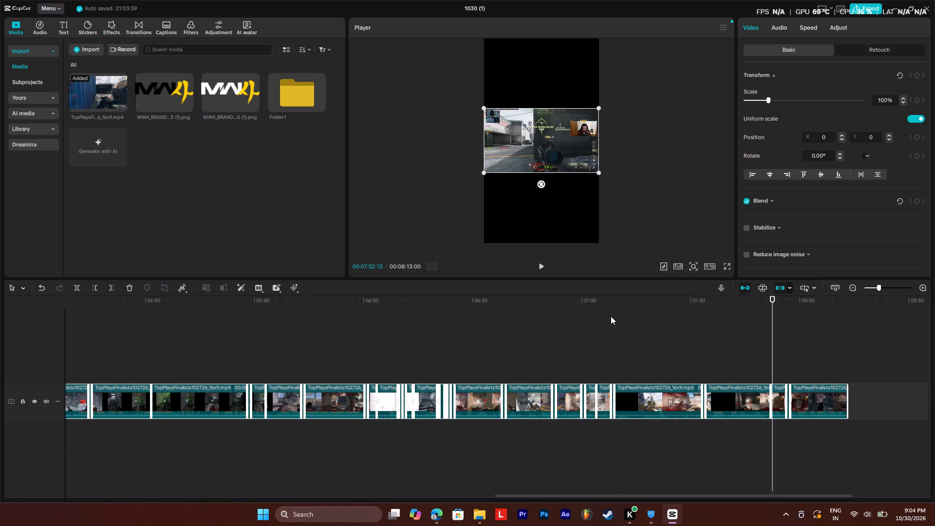
pyautogui.moveTo(608, 312); pyautogui.dragTo(584, 317)
pyautogui.moveTo(593, 299); pyautogui.dragTo(550, 323)
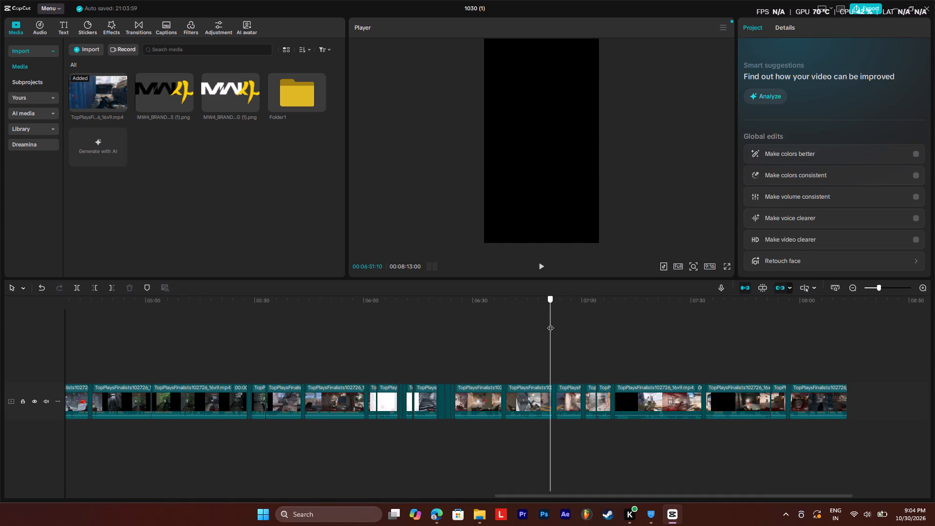
pyautogui.moveTo(550, 323); pyautogui.dragTo(571, 336)
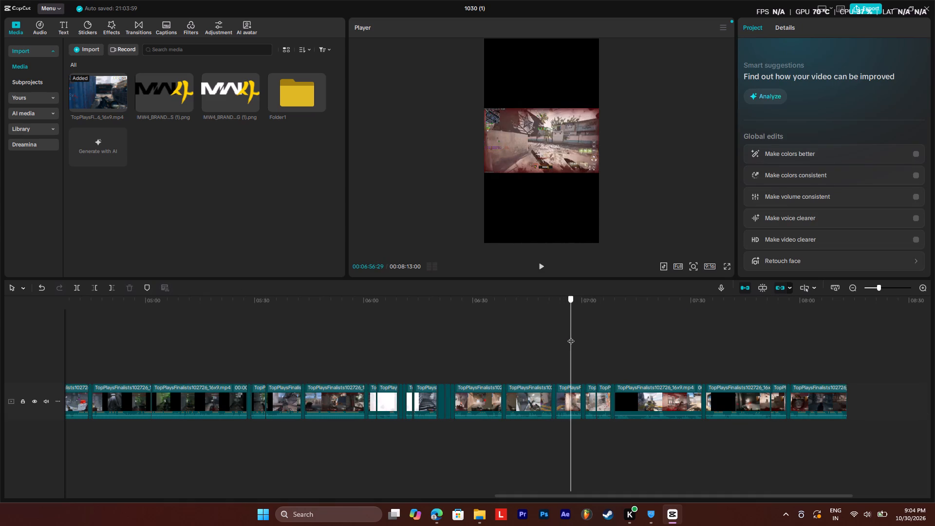
pyautogui.moveTo(571, 336); pyautogui.dragTo(580, 346)
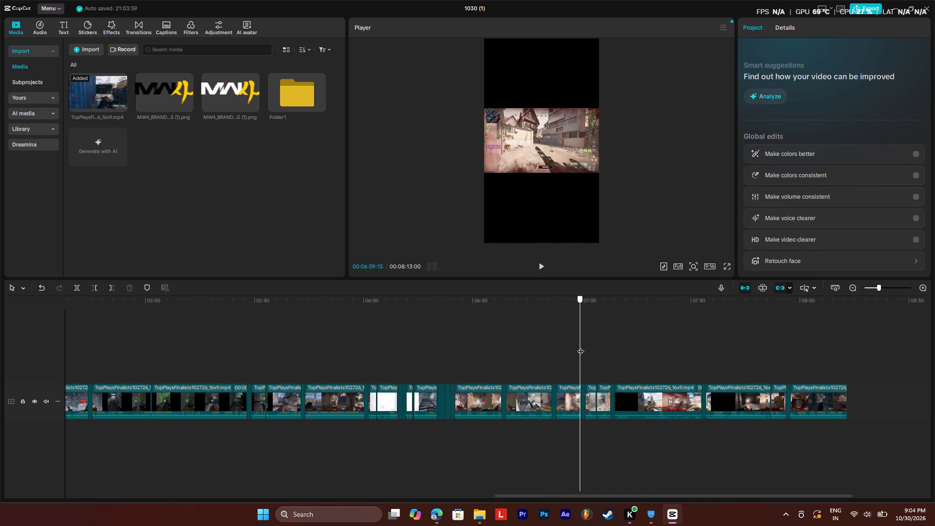
pyautogui.moveTo(580, 346); pyautogui.dragTo(589, 354)
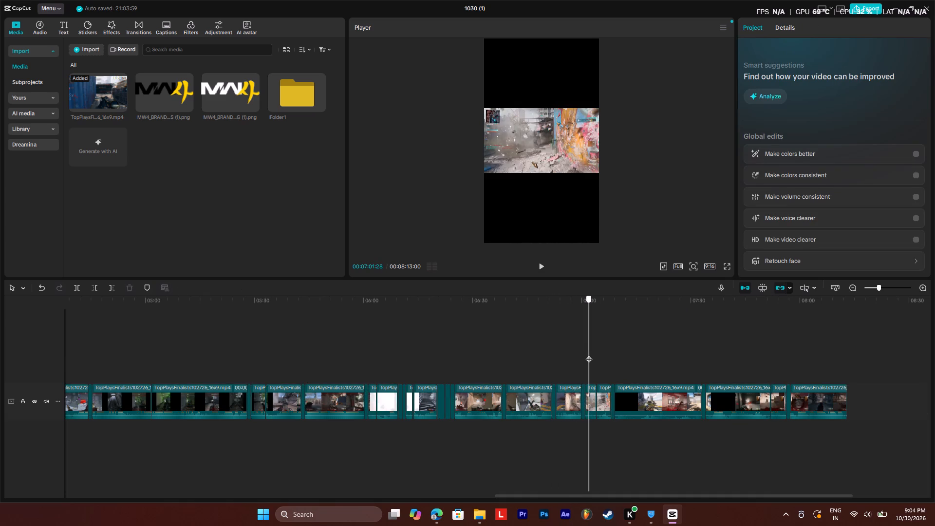
pyautogui.moveTo(589, 354); pyautogui.dragTo(587, 376)
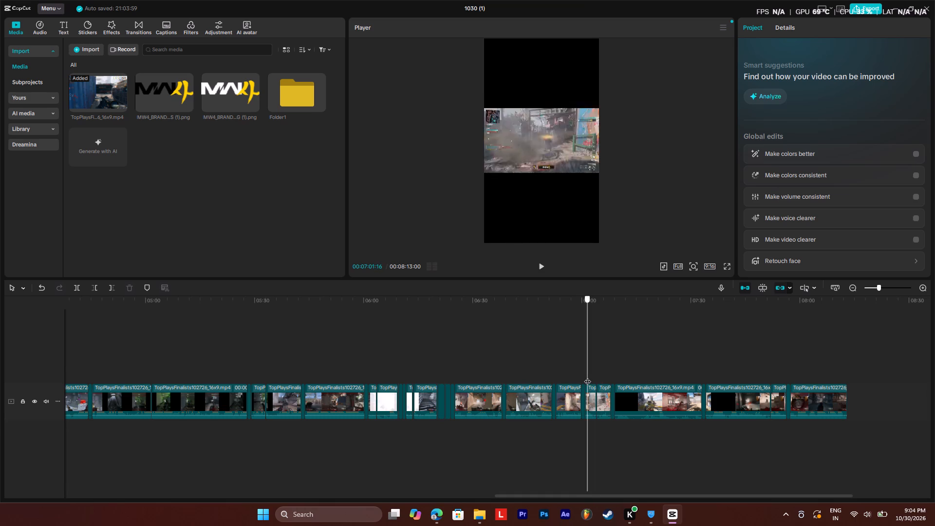
pyautogui.moveTo(587, 376); pyautogui.dragTo(586, 379)
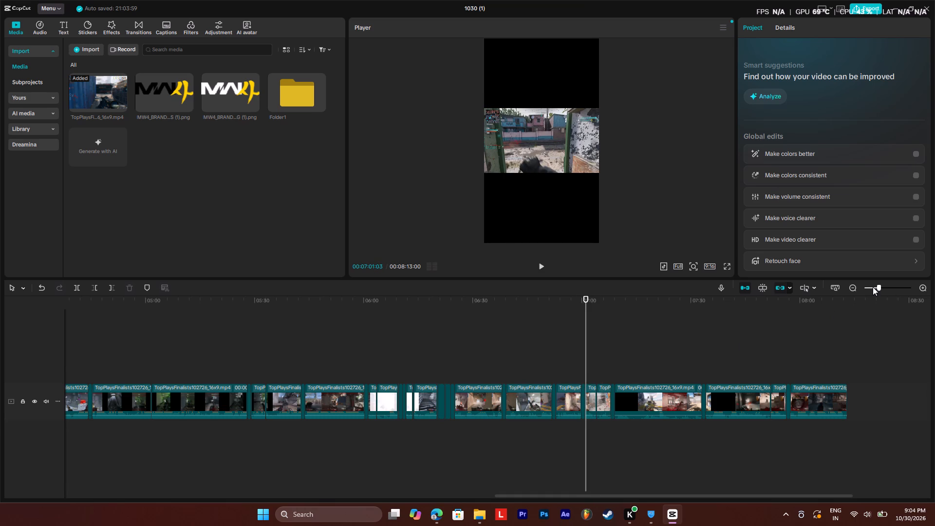
# Delete the one-second black clip between the gameplay scenes at about 07:00.
pyautogui.moveTo(881, 287); pyautogui.dragTo(893, 295)
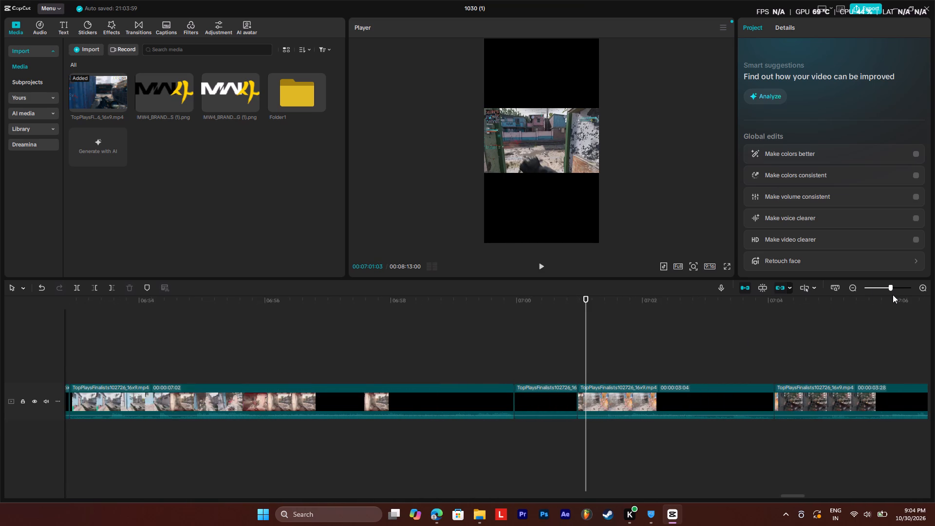
pyautogui.moveTo(893, 295); pyautogui.dragTo(888, 300)
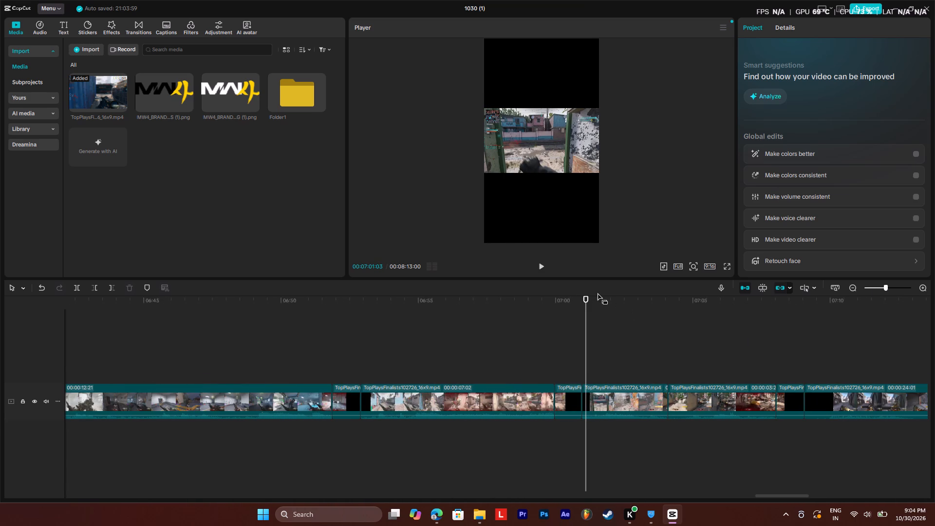
pyautogui.moveTo(889, 286); pyautogui.dragTo(894, 288)
pyautogui.moveTo(587, 299); pyautogui.dragTo(574, 308)
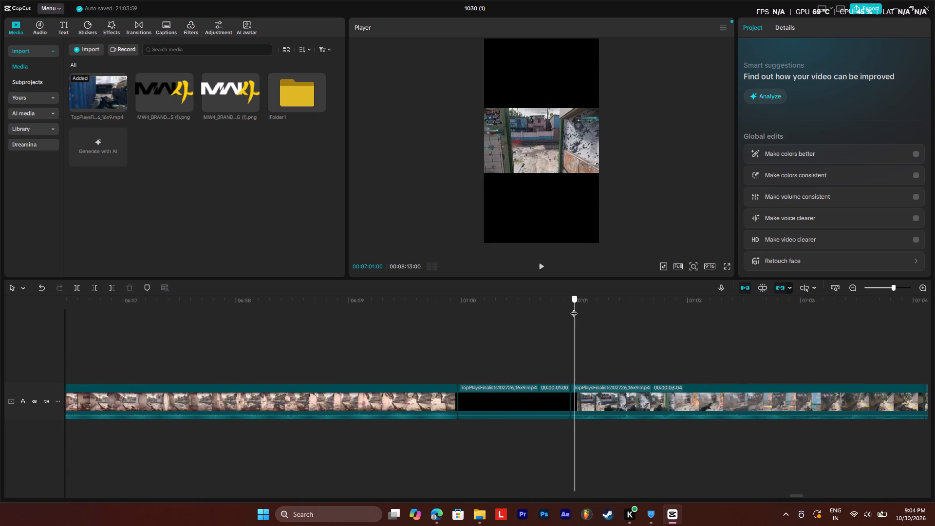
pyautogui.moveTo(574, 308); pyautogui.dragTo(570, 313)
pyautogui.press('space')
pyautogui.moveTo(552, 305); pyautogui.dragTo(469, 321)
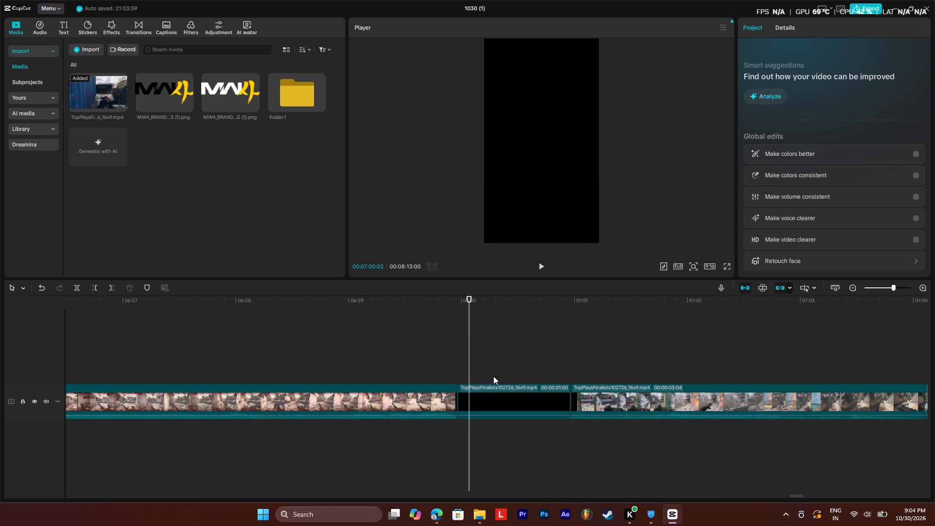
pyautogui.click(501, 395)
pyautogui.press('BackSpace')
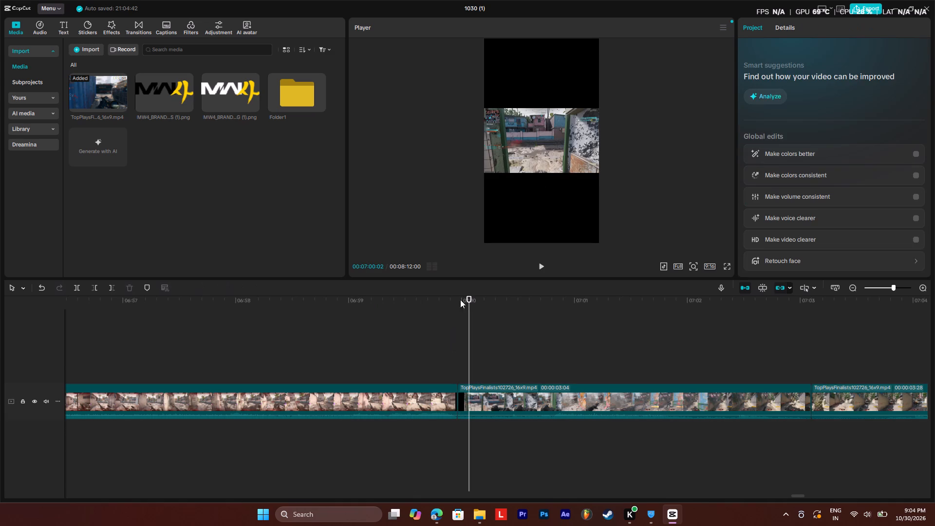
# Split the gameplay clip starting near 07:00 at 00:07:00:22, just as the explosion appears, and delete the part before the cut.
pyautogui.moveTo(466, 298); pyautogui.dragTo(498, 328)
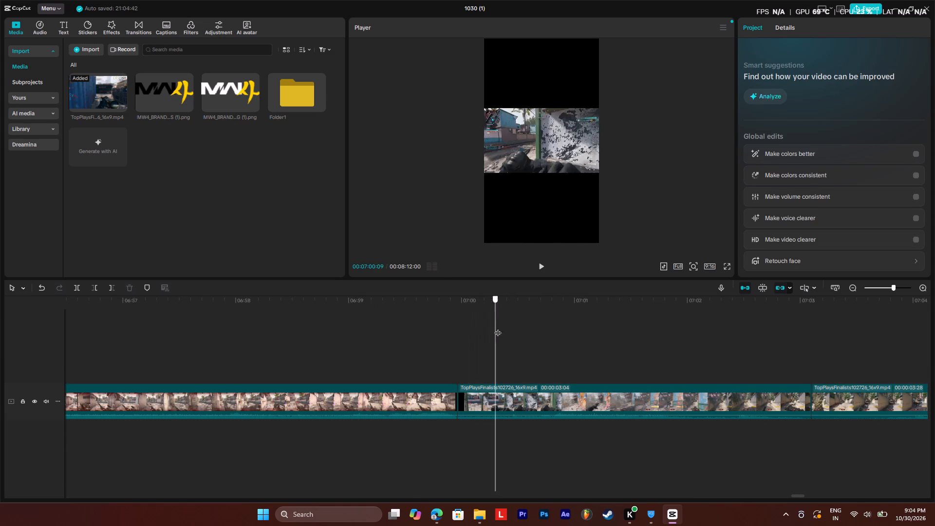
pyautogui.moveTo(498, 328); pyautogui.dragTo(431, 344)
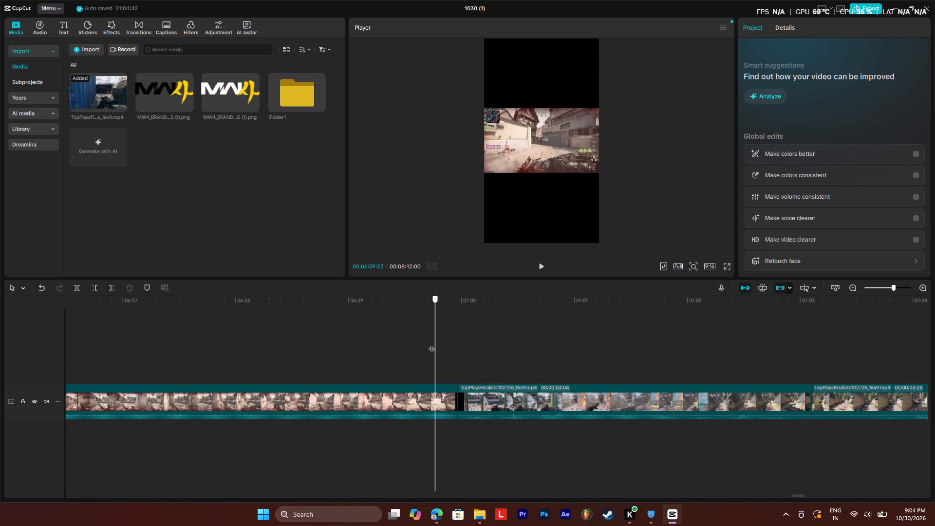
pyautogui.moveTo(431, 344); pyautogui.dragTo(431, 358)
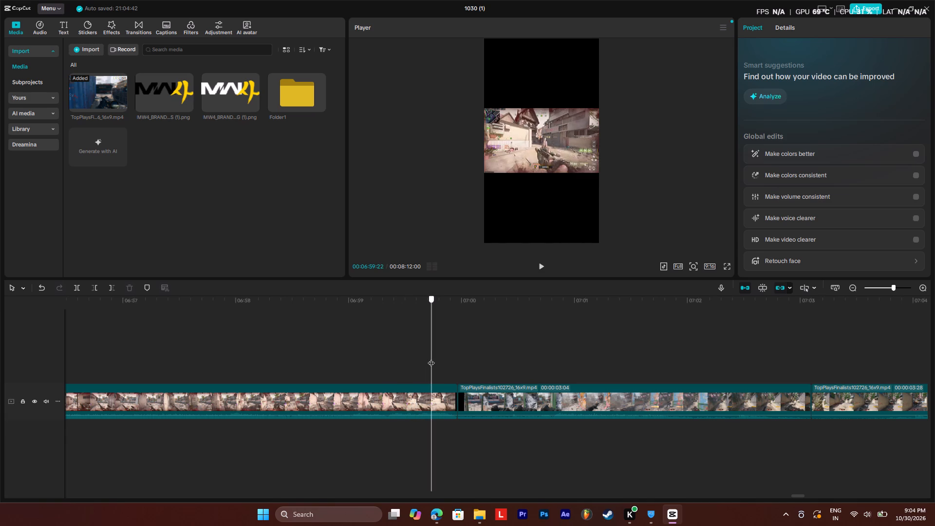
pyautogui.moveTo(431, 358); pyautogui.dragTo(477, 367)
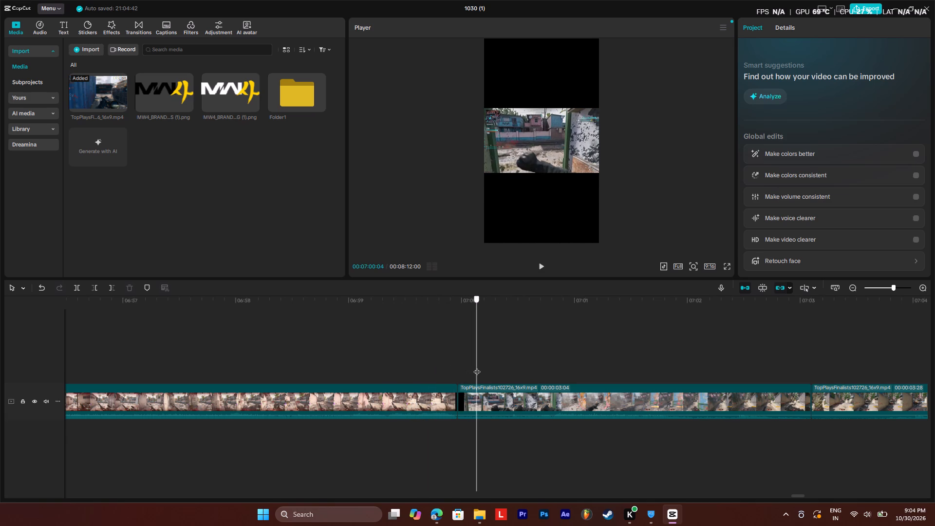
pyautogui.moveTo(477, 367); pyautogui.dragTo(428, 368)
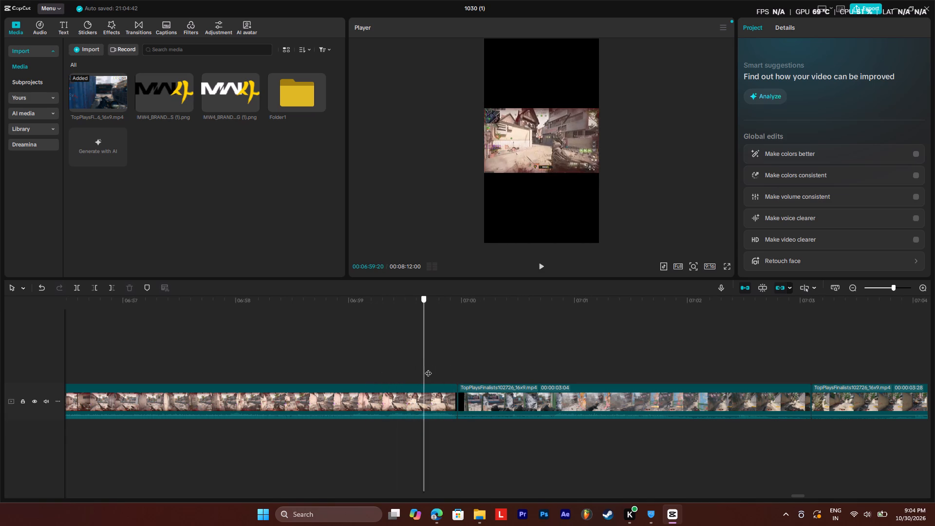
pyautogui.moveTo(428, 368); pyautogui.dragTo(459, 367)
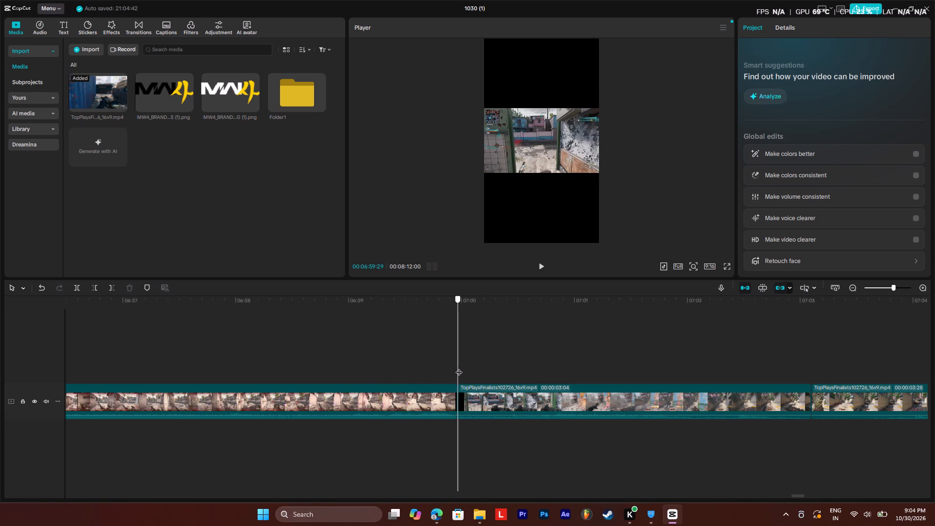
pyautogui.moveTo(459, 367); pyautogui.dragTo(464, 370)
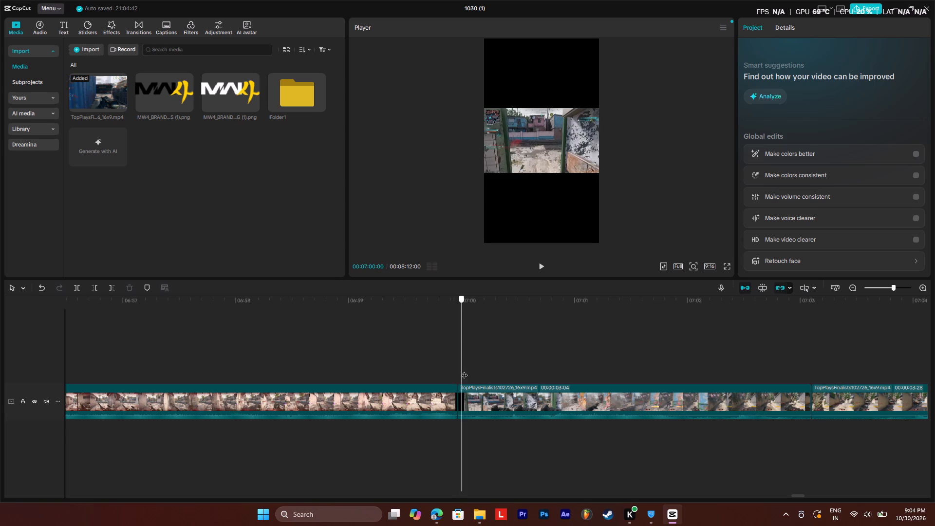
pyautogui.moveTo(464, 370); pyautogui.dragTo(543, 383)
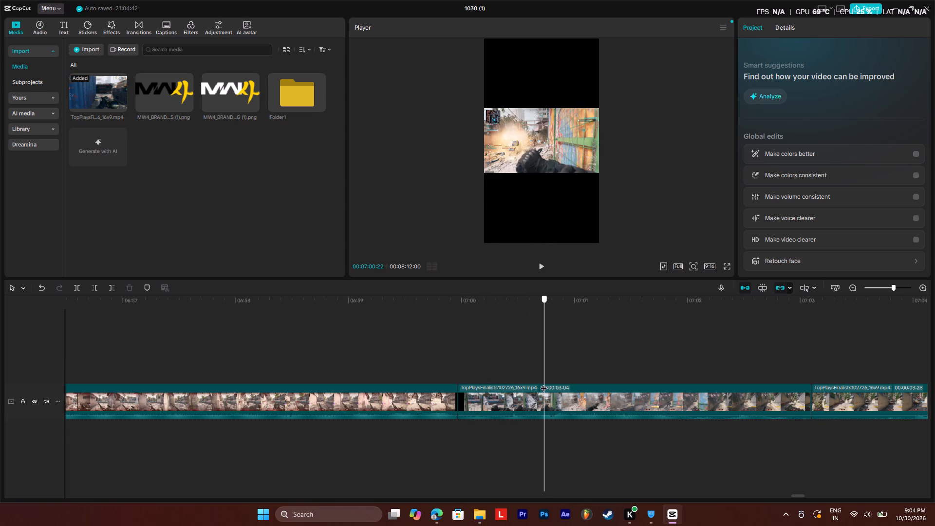
pyautogui.moveTo(543, 383); pyautogui.dragTo(545, 388)
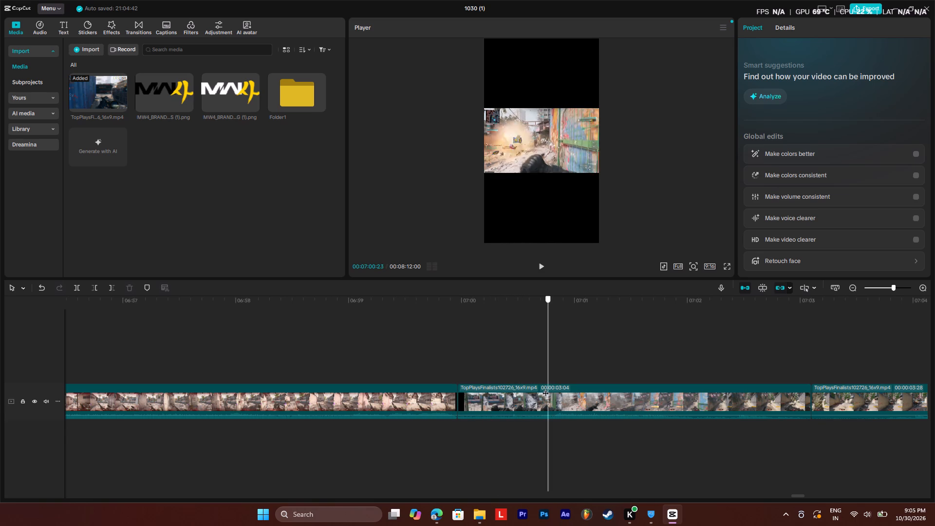
pyautogui.moveTo(545, 388); pyautogui.dragTo(545, 388)
pyautogui.click(543, 403)
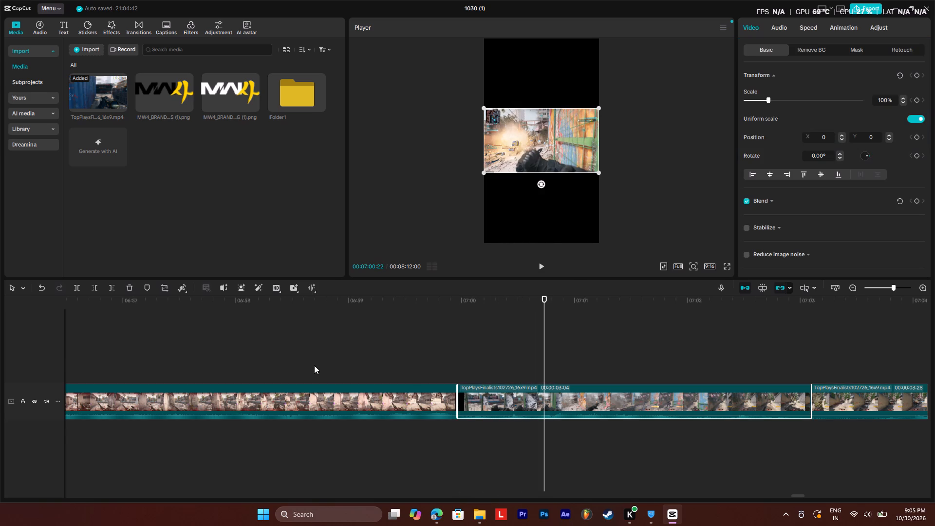
pyautogui.click(81, 285)
pyautogui.click(505, 410)
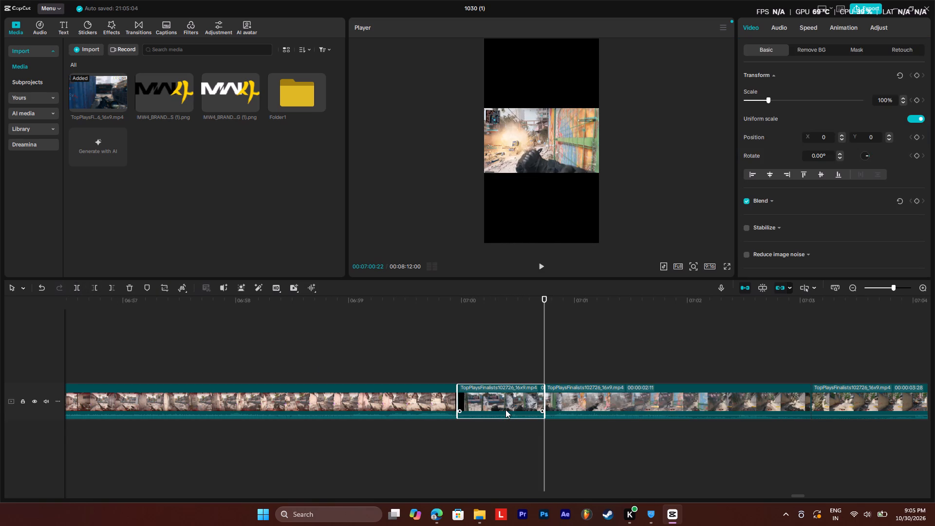
pyautogui.press('BackSpace')
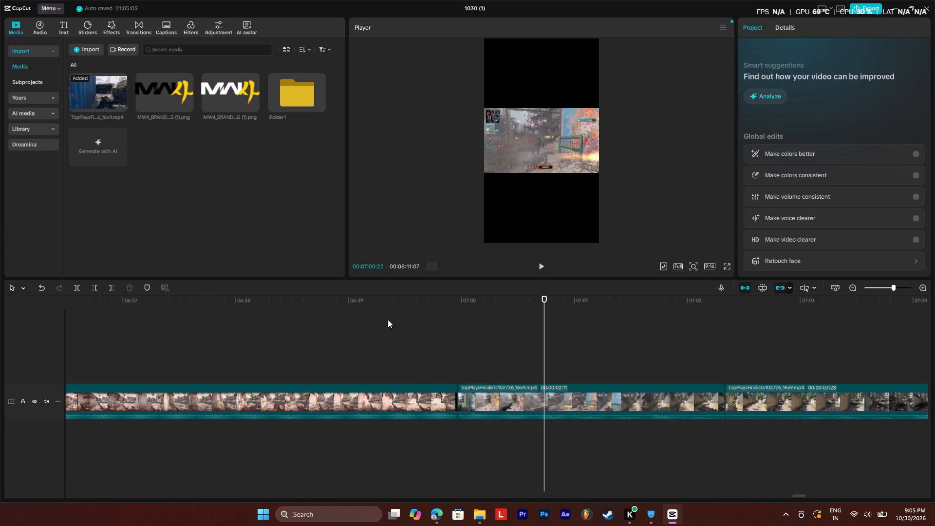
# Examine the gameplay clips between about 06:52 and 07:06 to judge the sequence after the explosion cut.
pyautogui.click(896, 286)
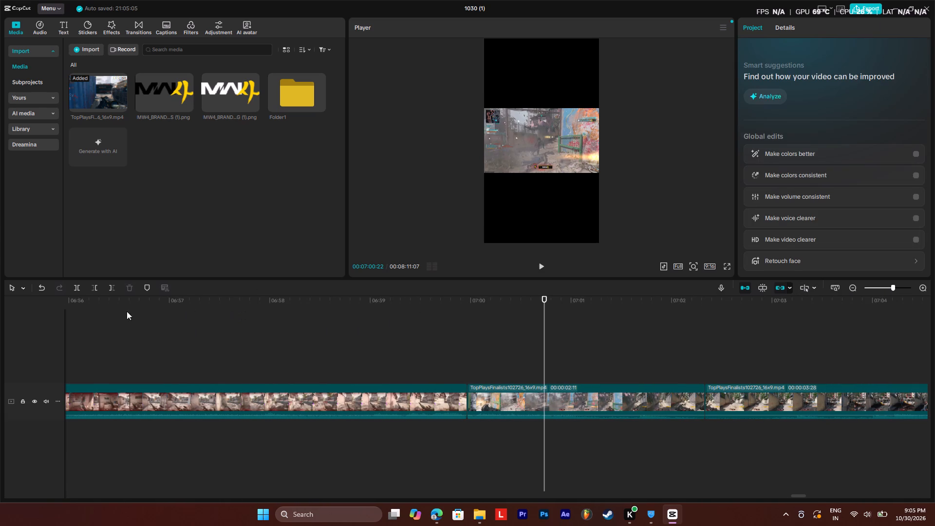
pyautogui.click(95, 302)
pyautogui.press('space')
pyautogui.press('space')
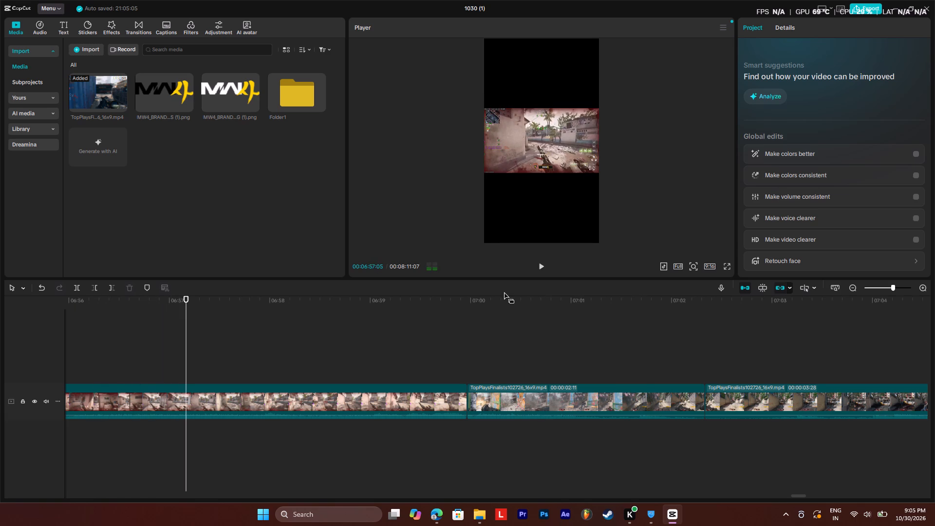
pyautogui.click(894, 289)
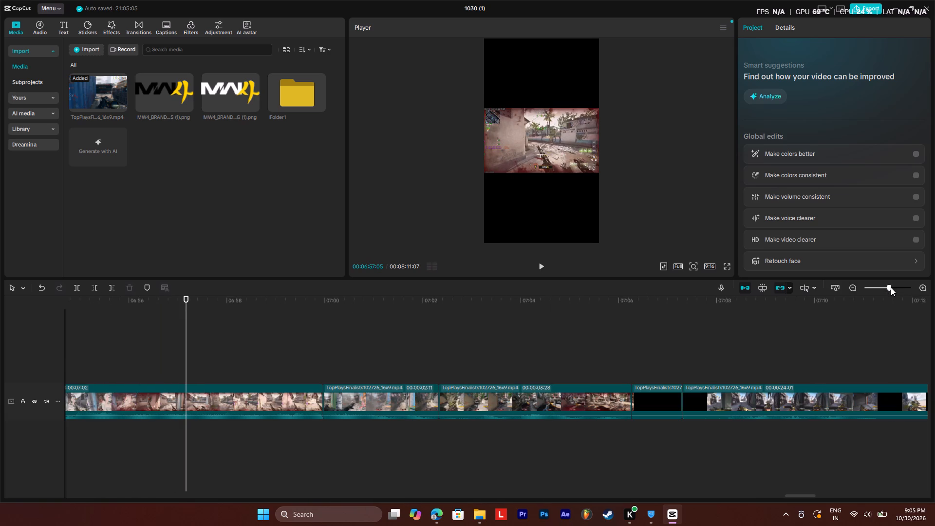
pyautogui.click(125, 301)
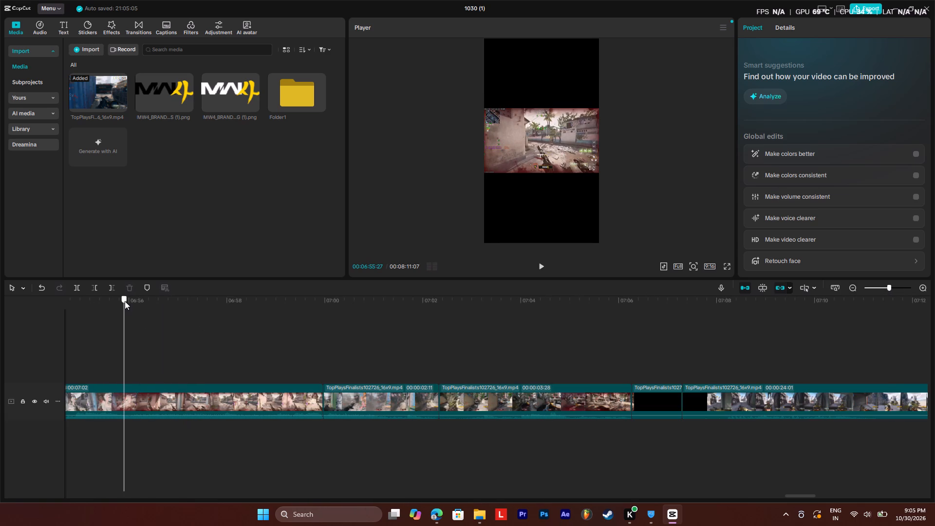
pyautogui.moveTo(125, 301); pyautogui.dragTo(304, 333)
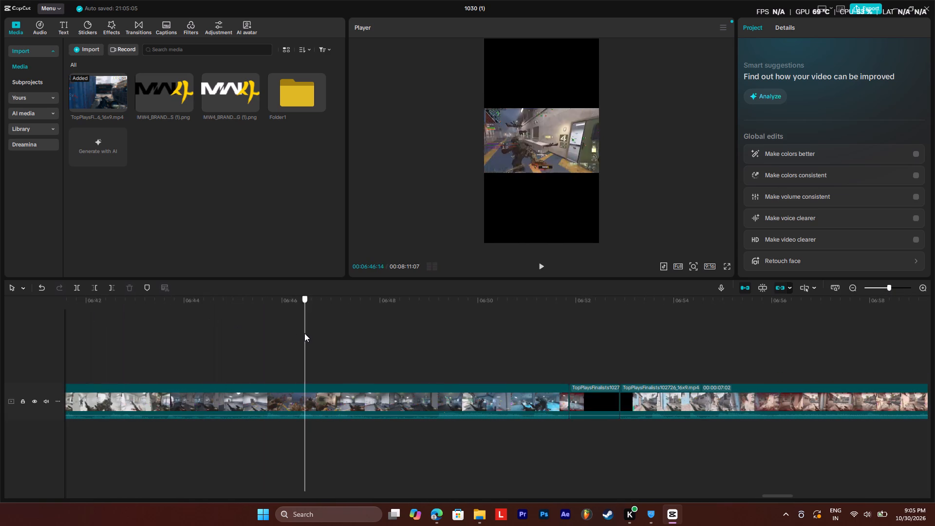
pyautogui.moveTo(304, 333); pyautogui.dragTo(623, 330)
pyautogui.press('space')
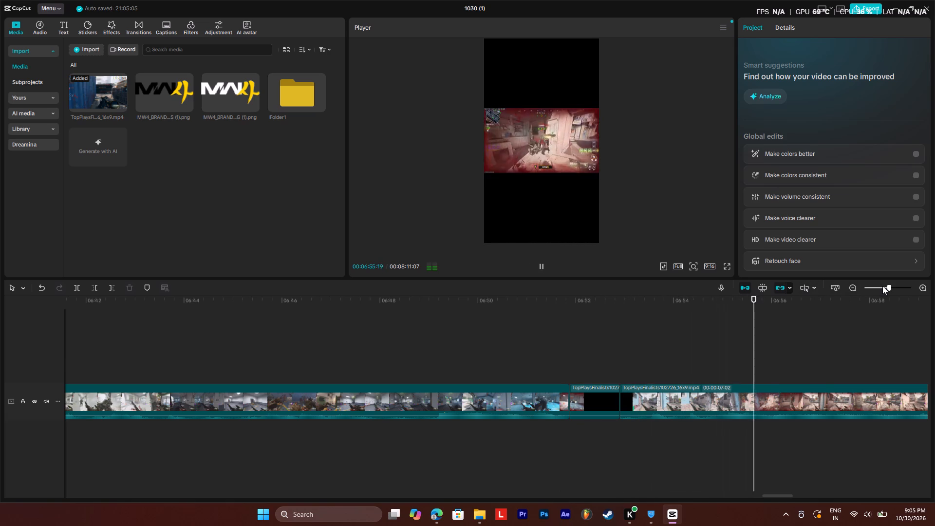
pyautogui.moveTo(887, 286); pyautogui.dragTo(884, 291)
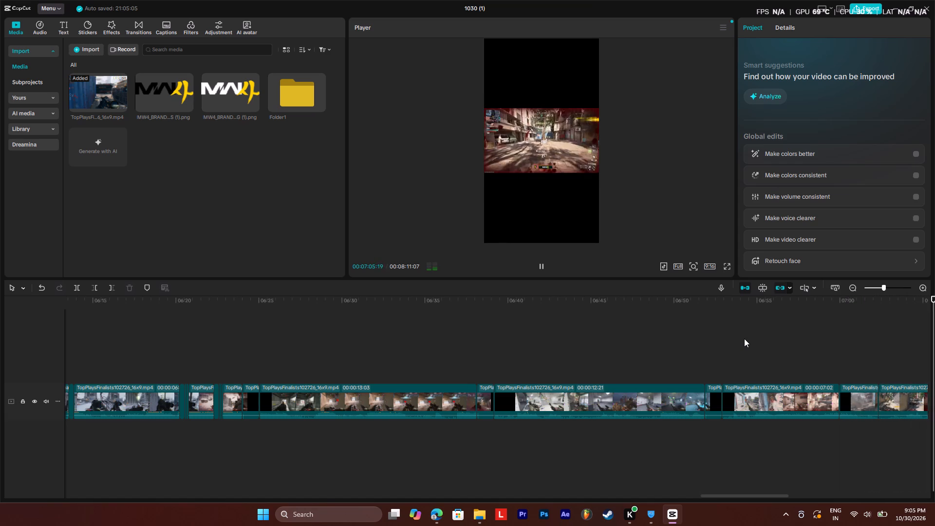
pyautogui.press('space')
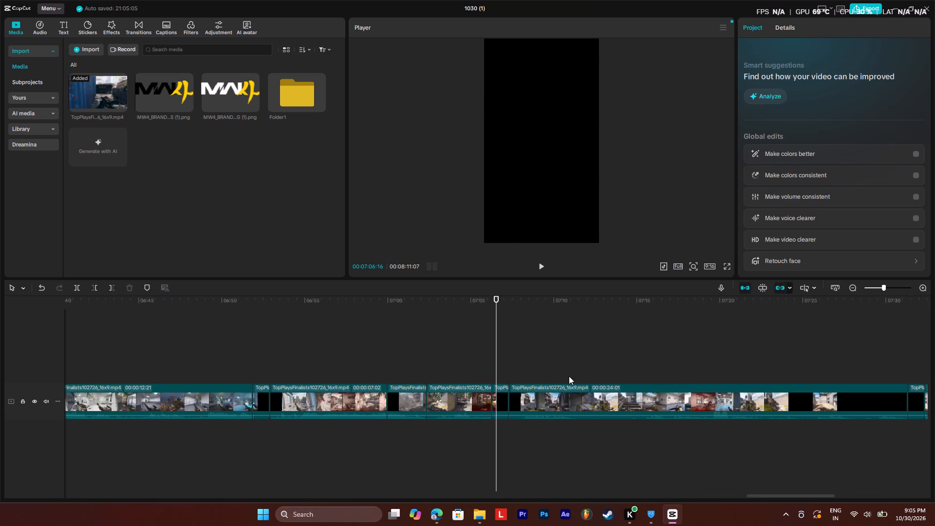
# Select the three consecutive gameplay clips from about 06:53 to 07:06 and mark them as the timeline range.
pyautogui.click(471, 397)
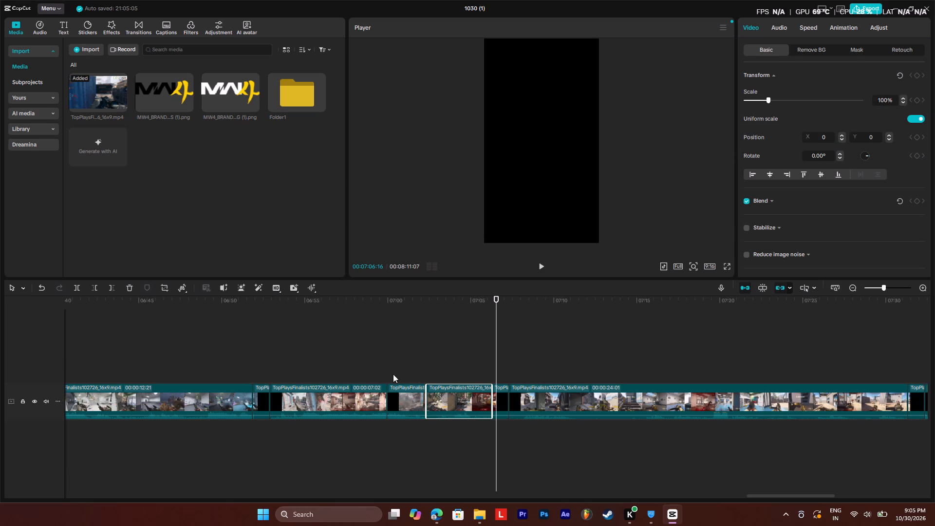
pyautogui.moveTo(394, 364); pyautogui.dragTo(447, 407)
pyautogui.moveTo(334, 375); pyautogui.dragTo(338, 385)
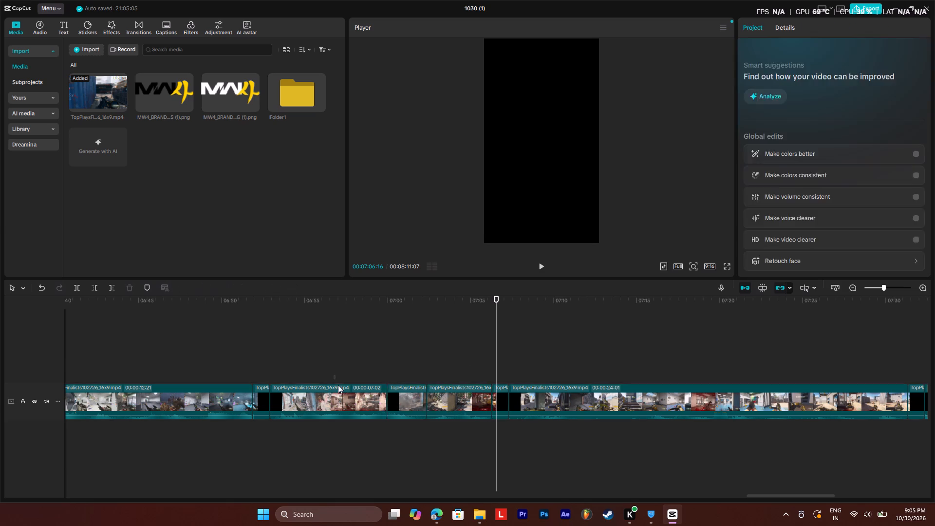
pyautogui.moveTo(338, 385); pyautogui.dragTo(491, 411)
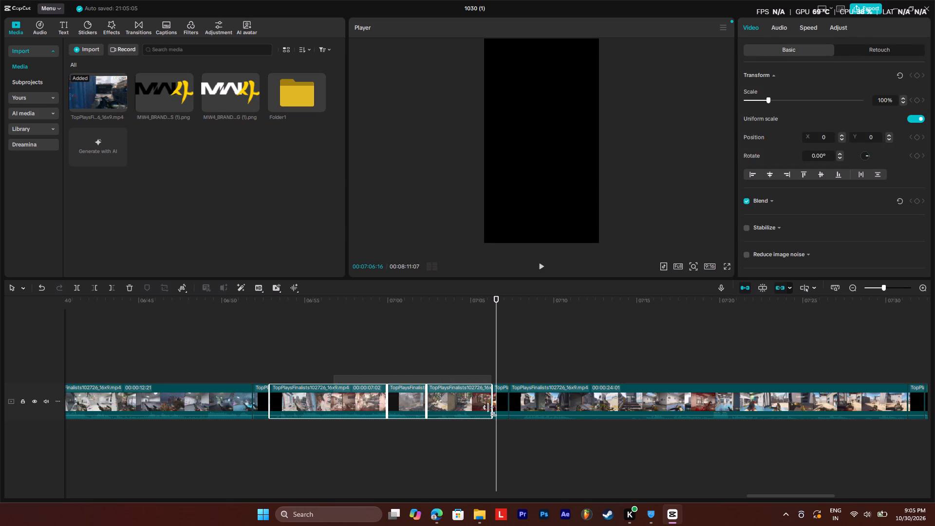
pyautogui.moveTo(491, 411); pyautogui.dragTo(487, 407)
pyautogui.rightClick(351, 396)
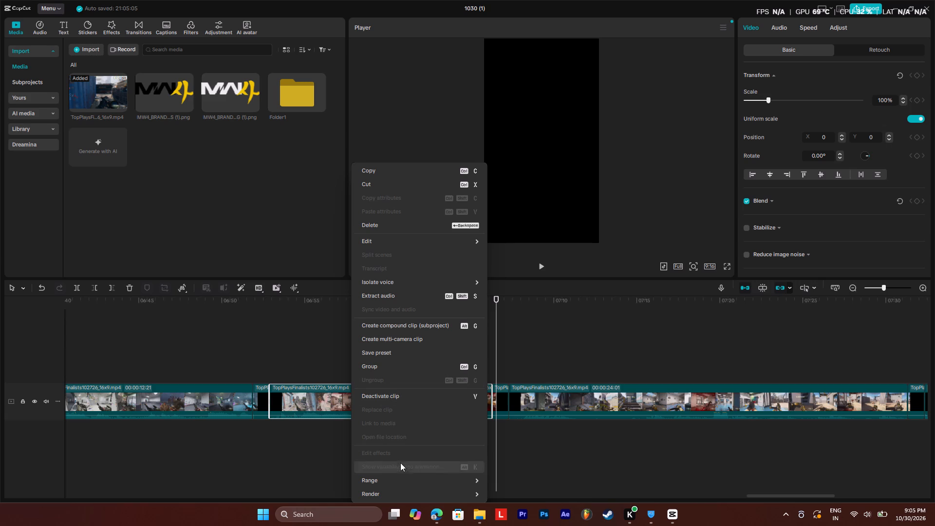
pyautogui.click(528, 478)
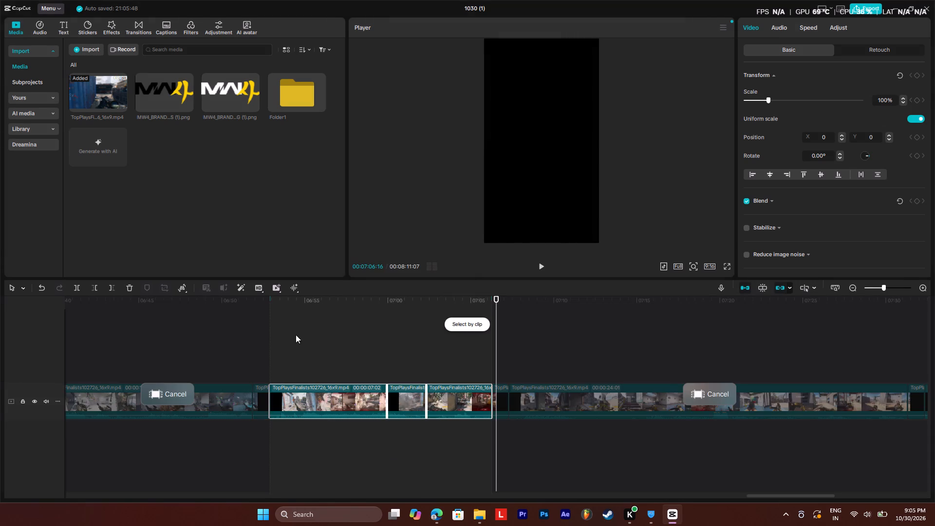
pyautogui.click(330, 374)
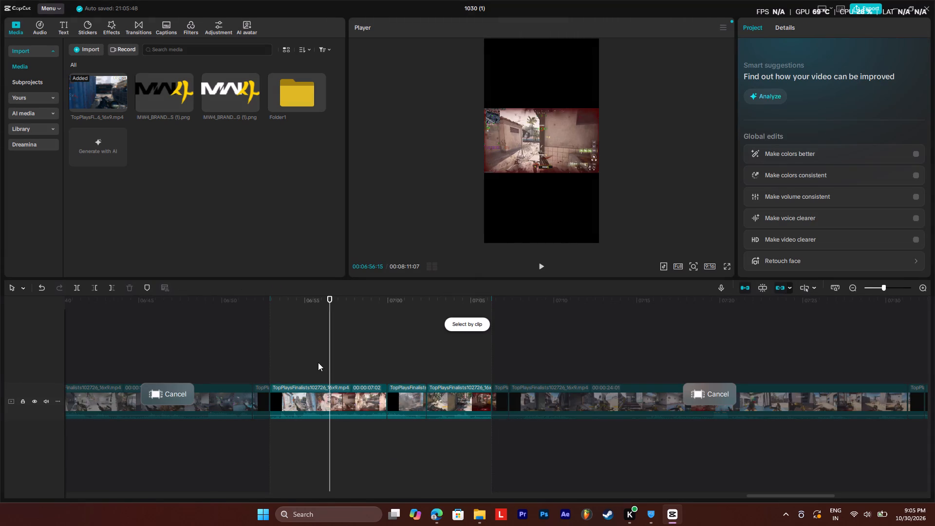
# Combine the three gameplay clips within the marked range into one compound clip.
pyautogui.moveTo(306, 361); pyautogui.dragTo(466, 410)
pyautogui.rightClick(455, 403)
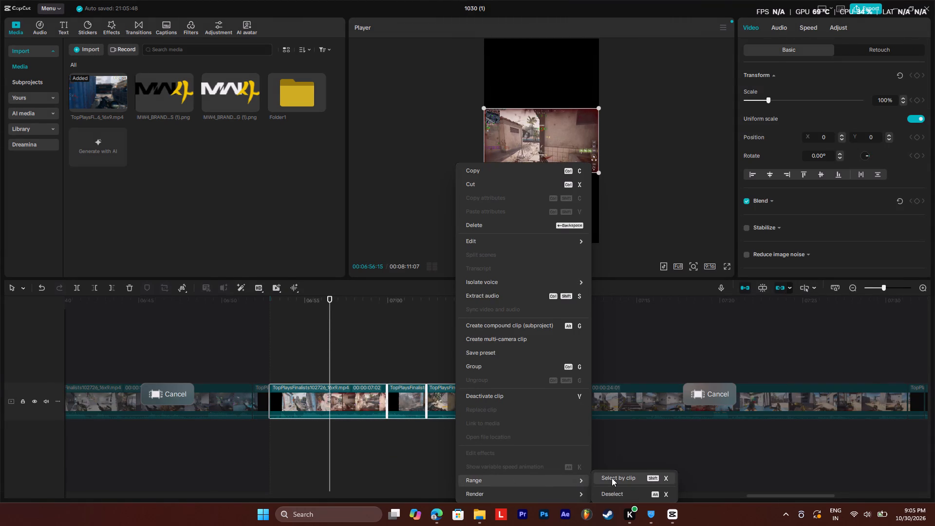
pyautogui.moveTo(612, 478); pyautogui.dragTo(504, 398)
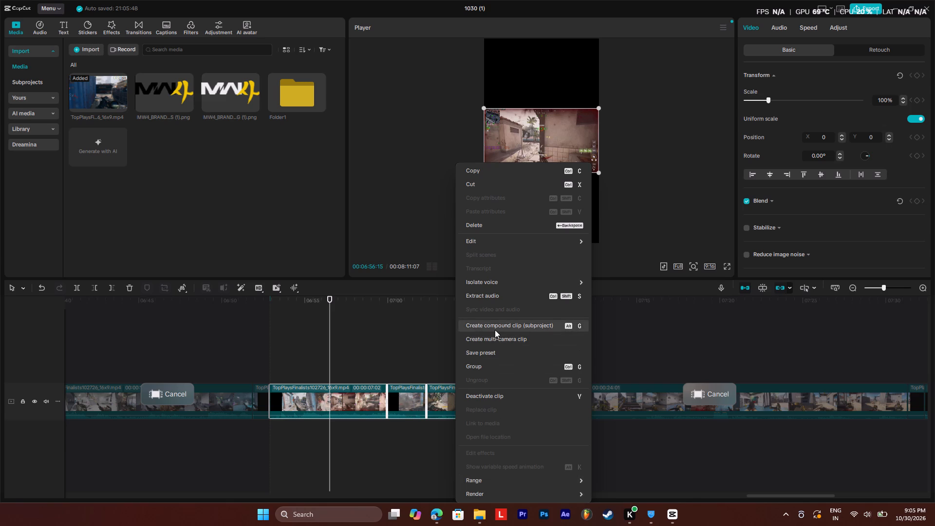
pyautogui.click(497, 323)
# Duplicate the compound clip and place the copy on the track above, aligned with the start of the original.
pyautogui.click(310, 394)
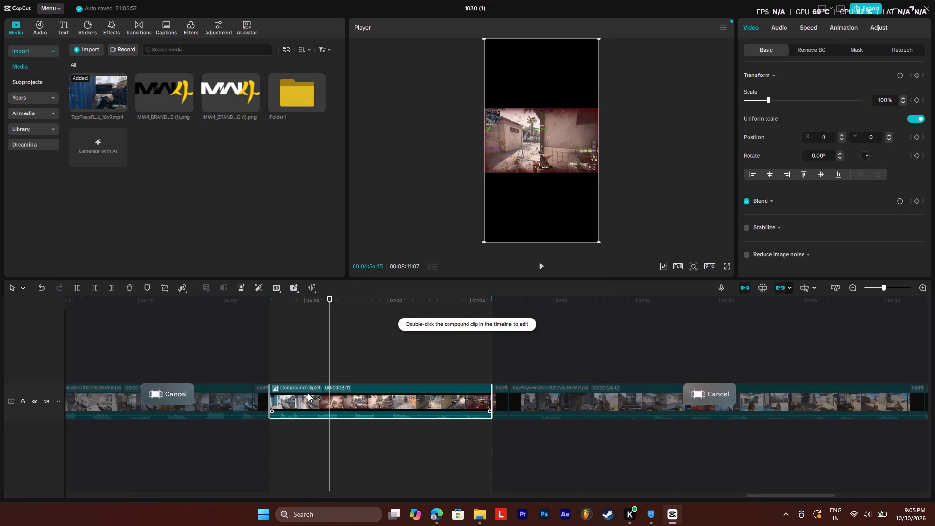
pyautogui.hotkey('ctrl', 'c')
pyautogui.hotkey('ctrl', 'v')
pyautogui.moveTo(358, 364); pyautogui.dragTo(318, 366)
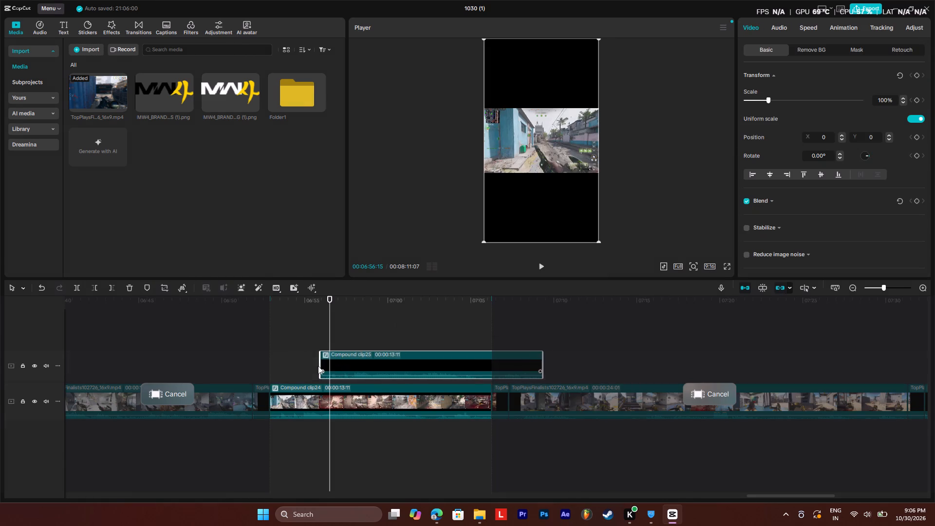
pyautogui.moveTo(318, 366); pyautogui.dragTo(299, 368)
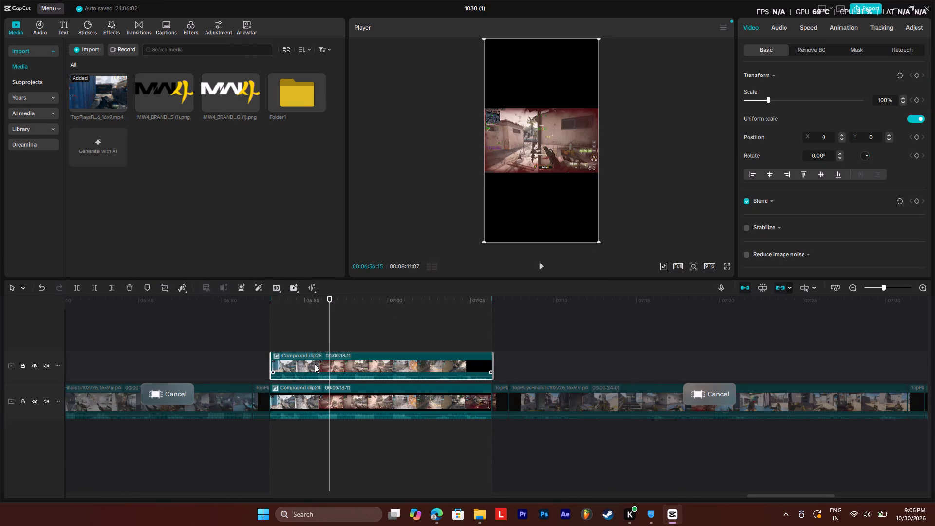
pyautogui.click(315, 364)
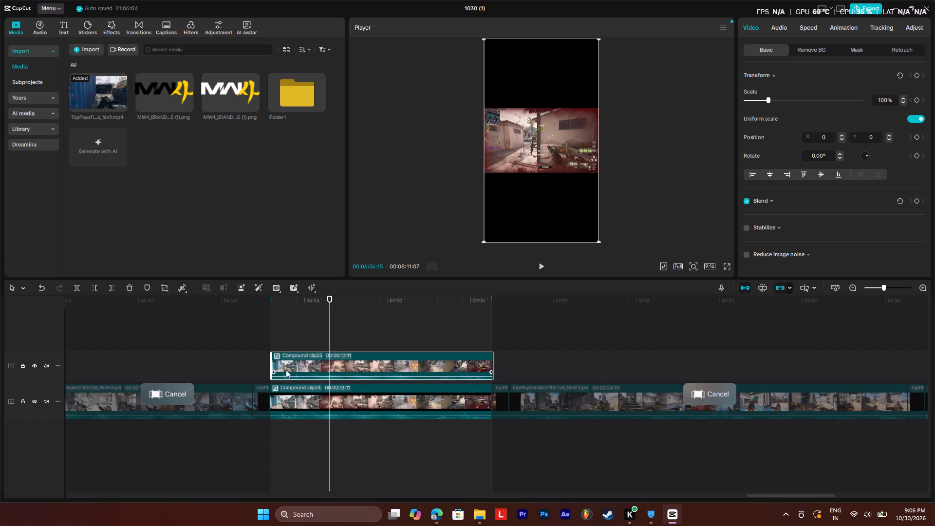
# Scale the lower compound clip to 324% so it fills the vertical frame behind the upper copy.
pyautogui.click(301, 413)
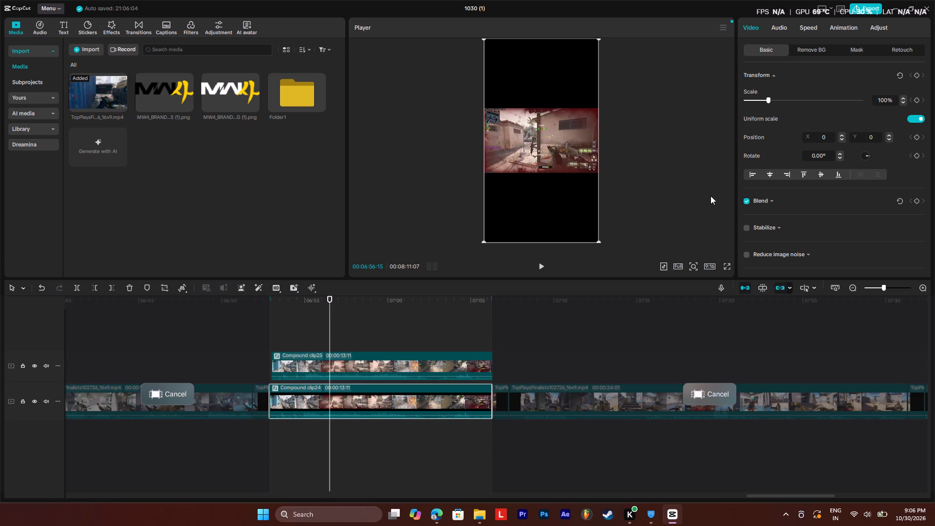
pyautogui.moveTo(767, 99); pyautogui.dragTo(814, 108)
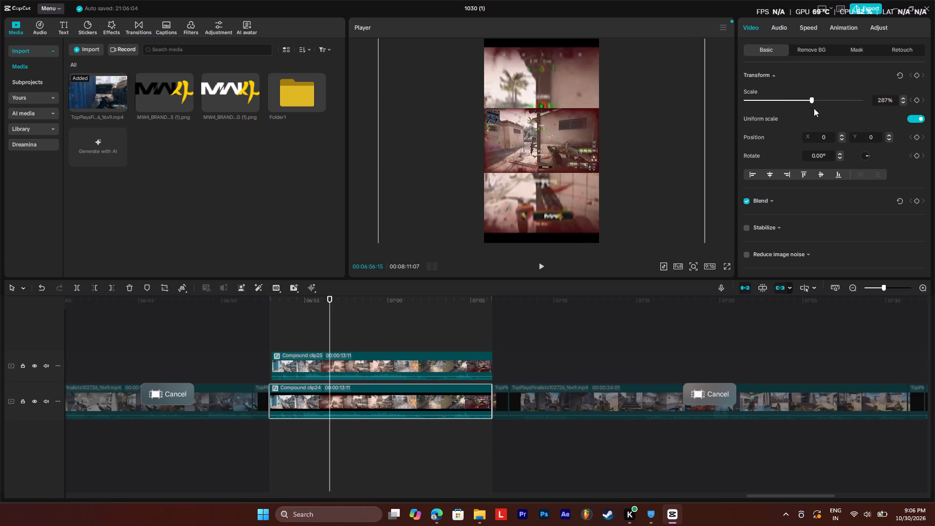
pyautogui.moveTo(814, 108); pyautogui.dragTo(820, 107)
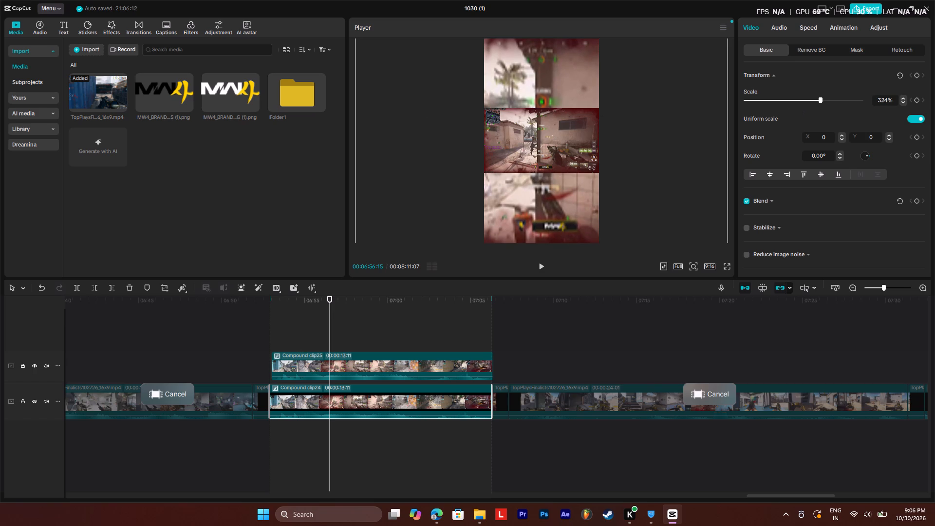
# Apply the Blur effect from the favorites to the lower compound clip and set its blur strength to 9.
pyautogui.click(110, 24)
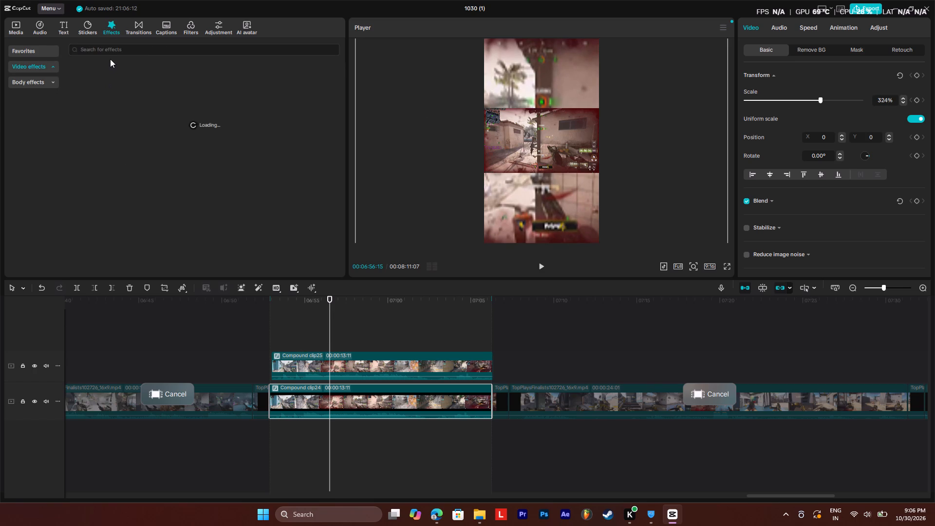
pyautogui.click(21, 54)
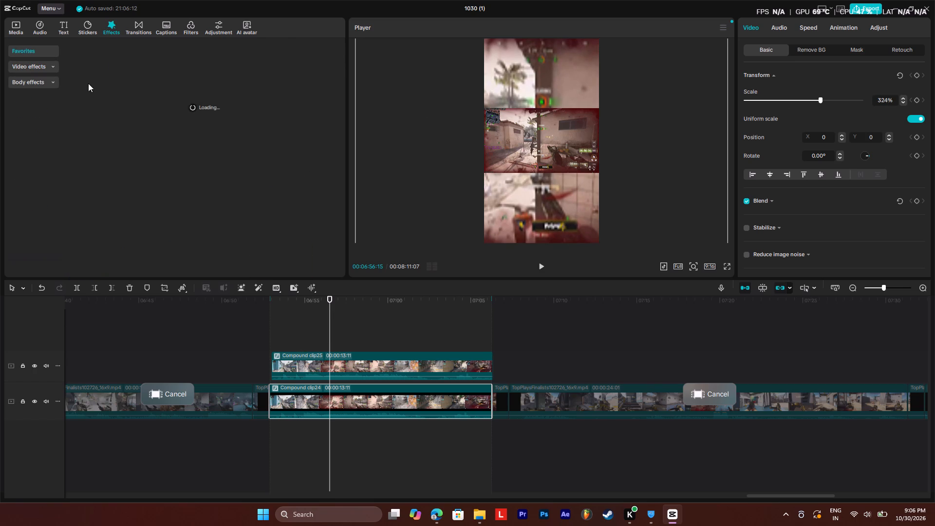
pyautogui.click(99, 77)
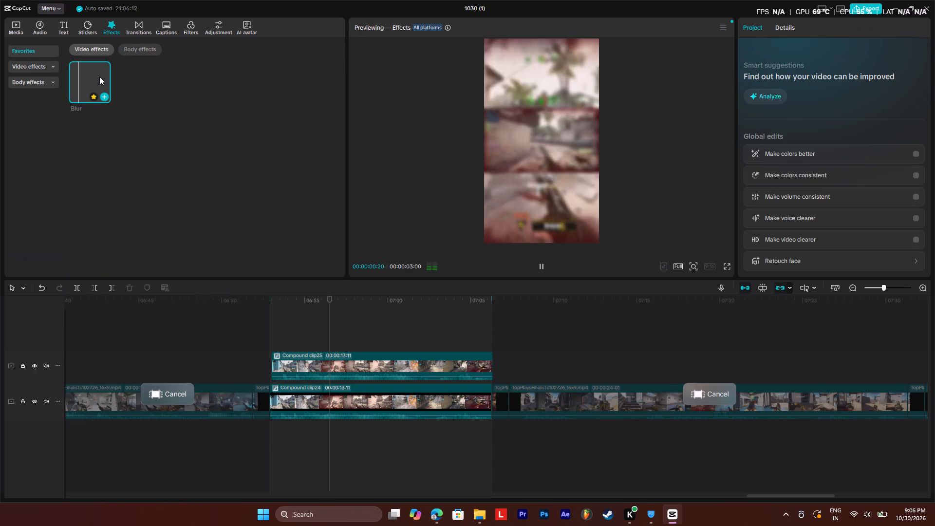
pyautogui.moveTo(92, 75); pyautogui.dragTo(122, 123)
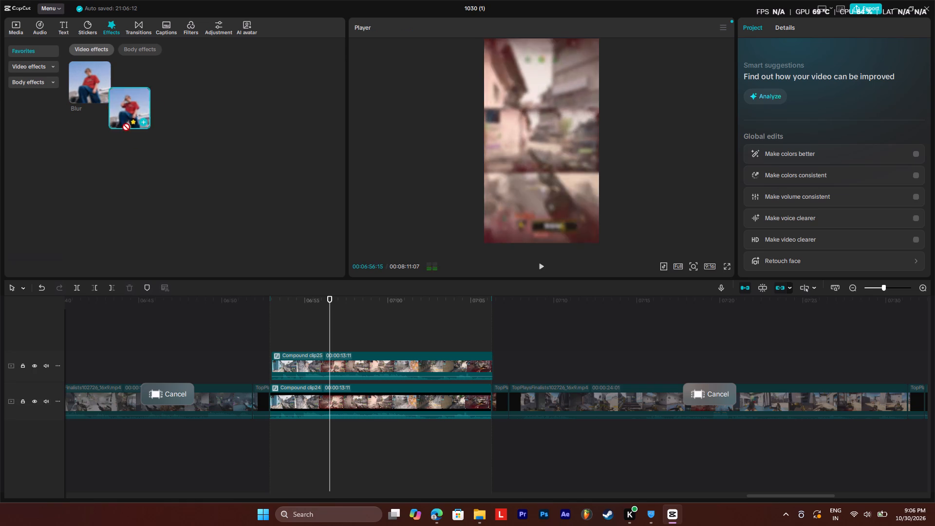
pyautogui.moveTo(122, 123); pyautogui.dragTo(306, 402)
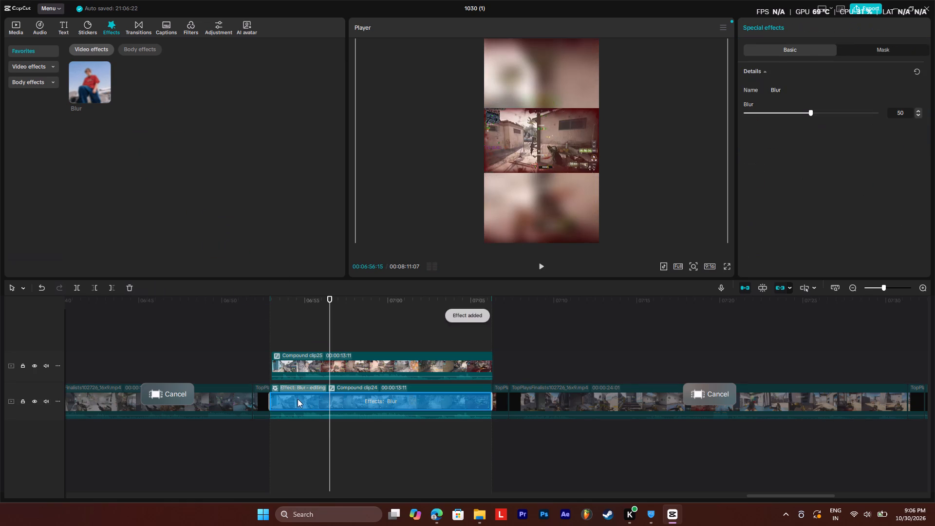
pyautogui.click(765, 114)
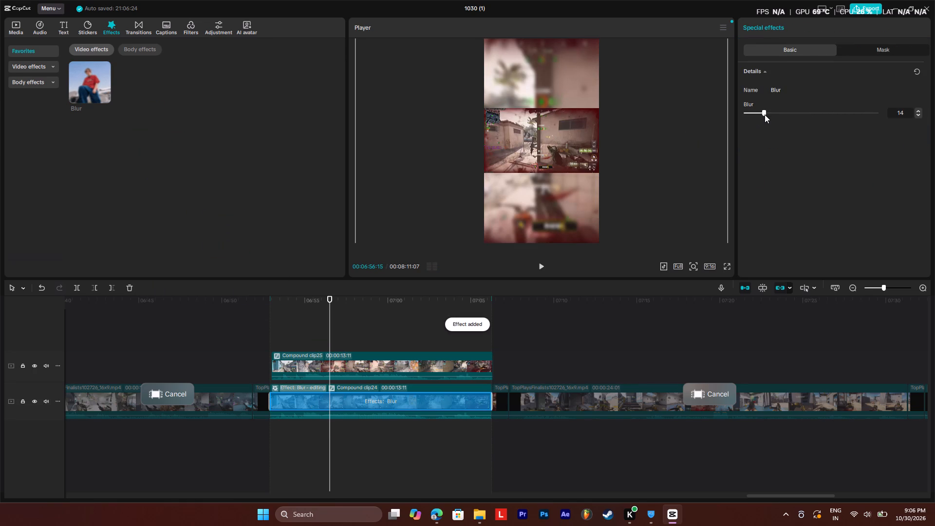
pyautogui.moveTo(763, 113); pyautogui.dragTo(757, 126)
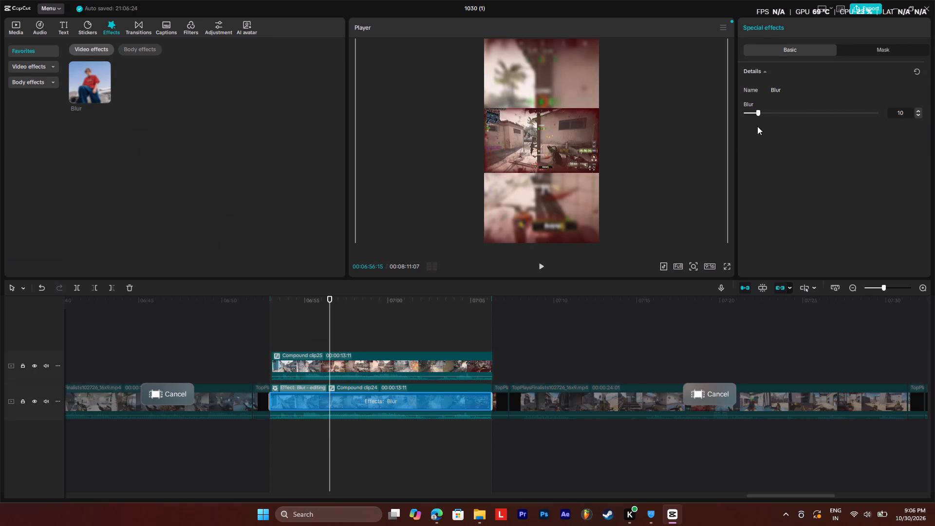
pyautogui.moveTo(757, 126); pyautogui.dragTo(756, 131)
# Shift the upper compound clip slightly earlier so its start lines up with the blurred compound clip below.
pyautogui.moveTo(330, 295); pyautogui.dragTo(299, 309)
pyautogui.moveTo(299, 309); pyautogui.dragTo(304, 305)
pyautogui.moveTo(333, 296); pyautogui.dragTo(307, 307)
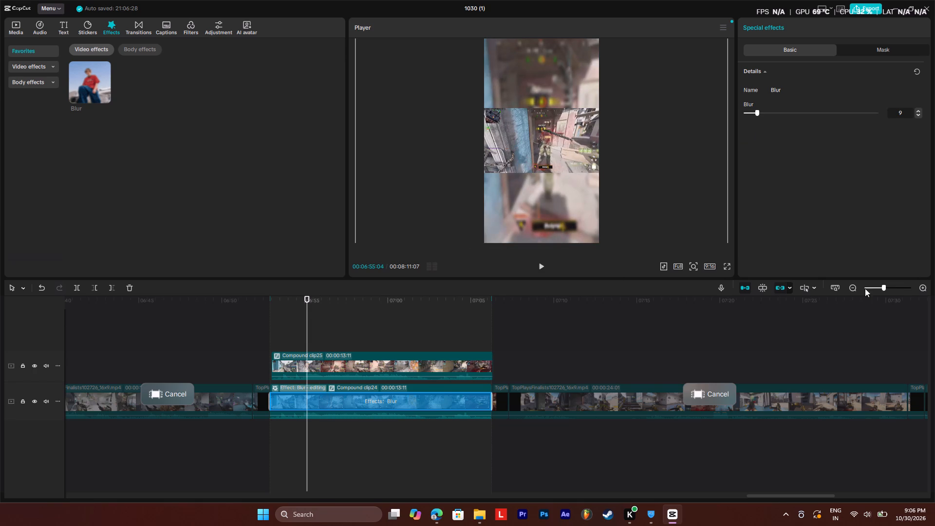
pyautogui.moveTo(286, 298); pyautogui.dragTo(274, 305)
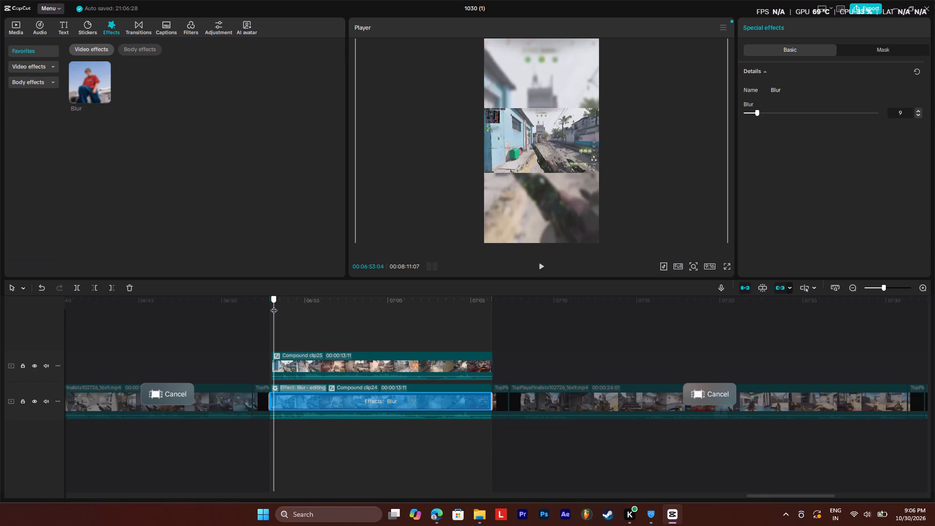
pyautogui.moveTo(274, 305); pyautogui.dragTo(272, 312)
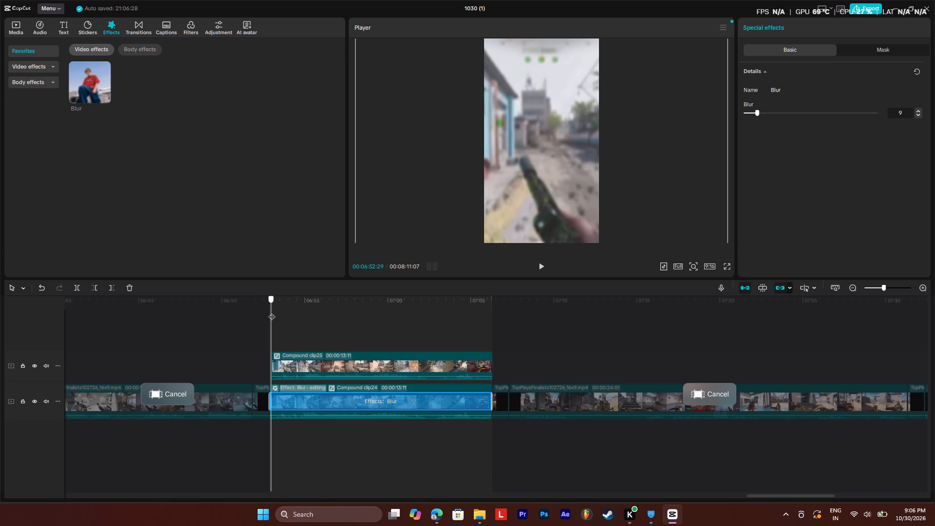
pyautogui.moveTo(272, 312); pyautogui.dragTo(268, 318)
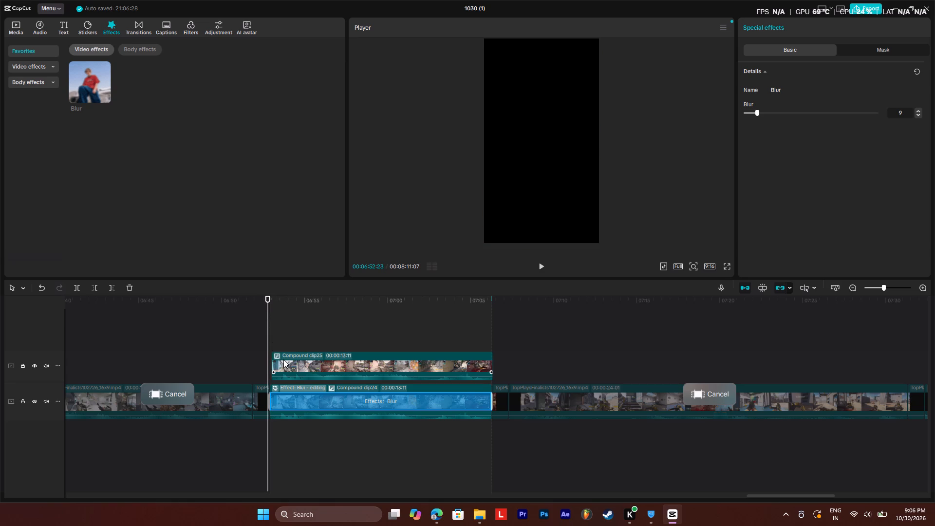
pyautogui.click(283, 359)
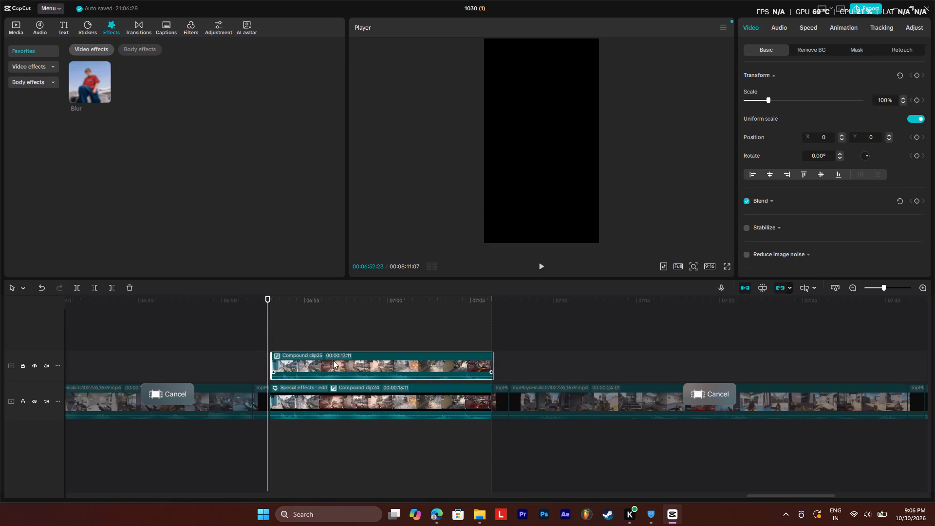
pyautogui.click(352, 362)
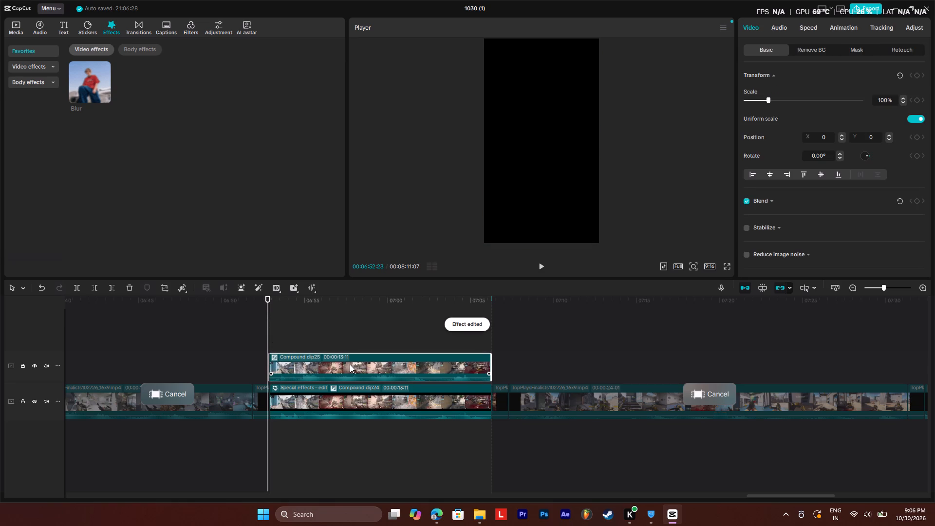
# Add a default text clip at the start of the compound clips and select its placeholder wording.
pyautogui.click(270, 300)
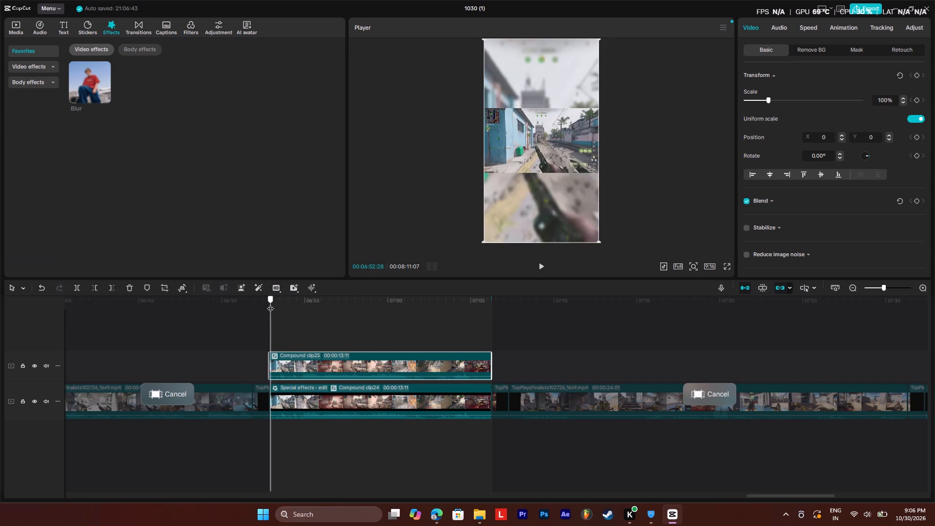
pyautogui.click(65, 27)
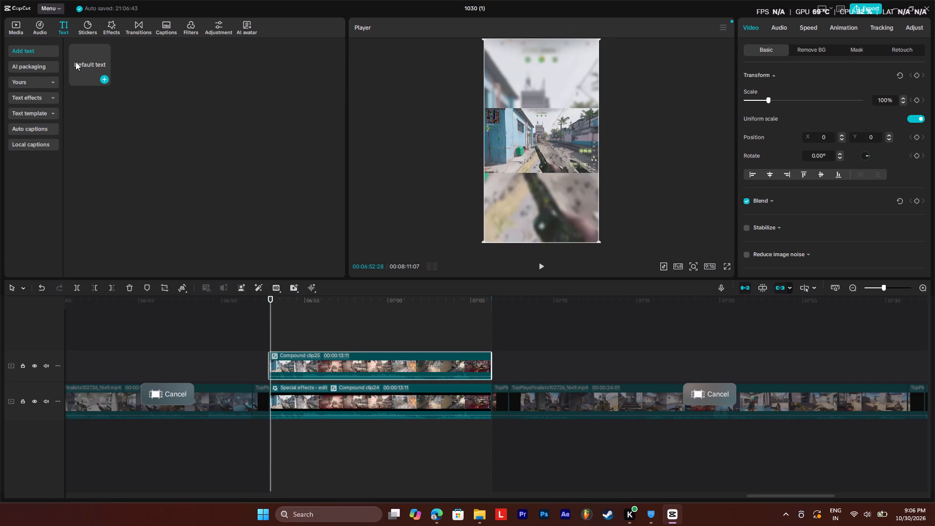
pyautogui.click(75, 61)
pyautogui.click(106, 78)
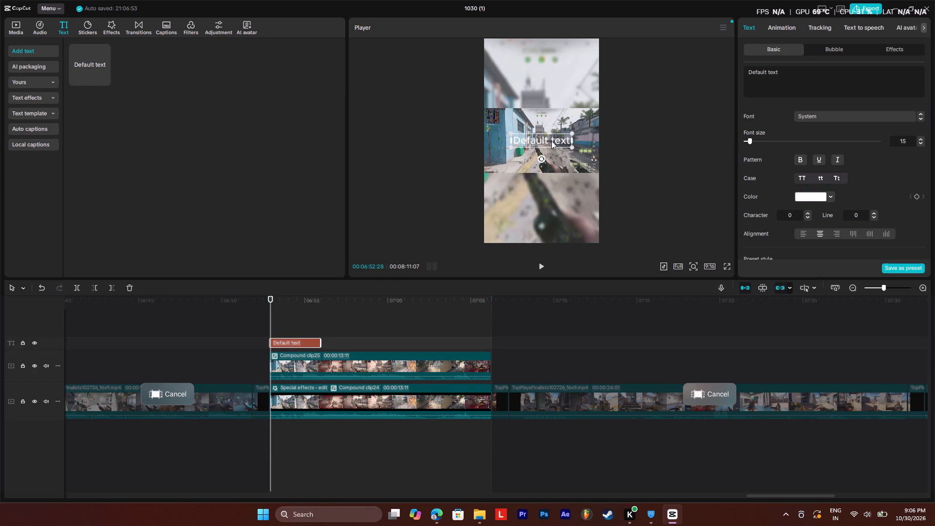
pyautogui.moveTo(798, 76); pyautogui.dragTo(712, 75)
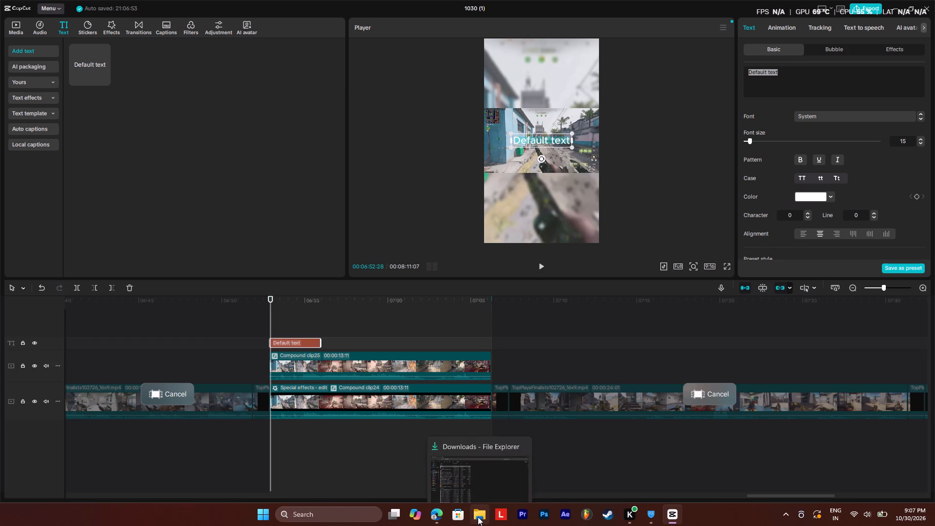
# Switch to Edge and review the caption guidelines in the Google Doc for the Call of Duty - MW4 Multiplayer Launch Clipping campaign.
pyautogui.click(438, 516)
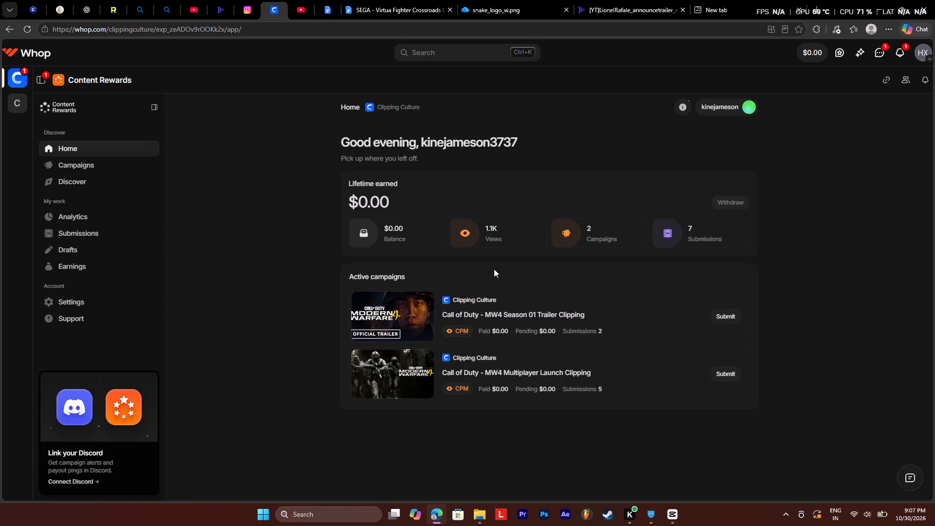
pyautogui.click(495, 363)
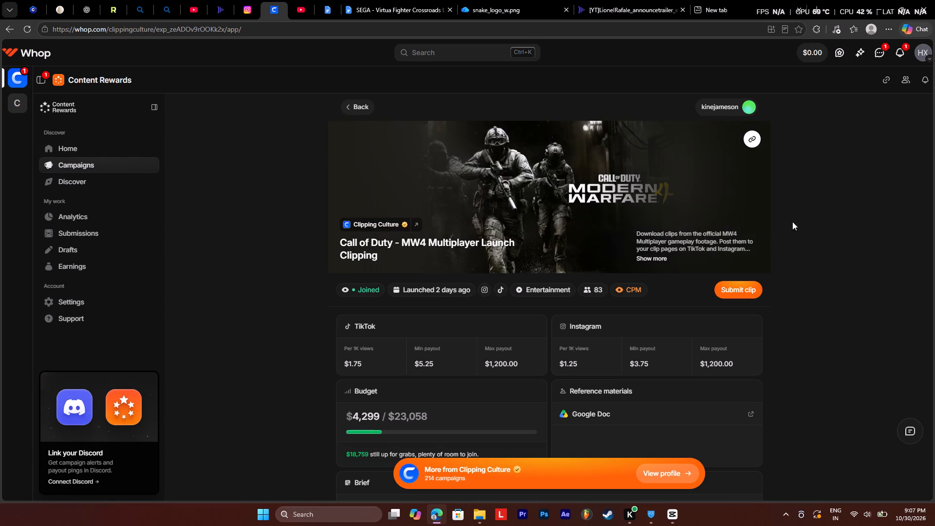
pyautogui.click(590, 410)
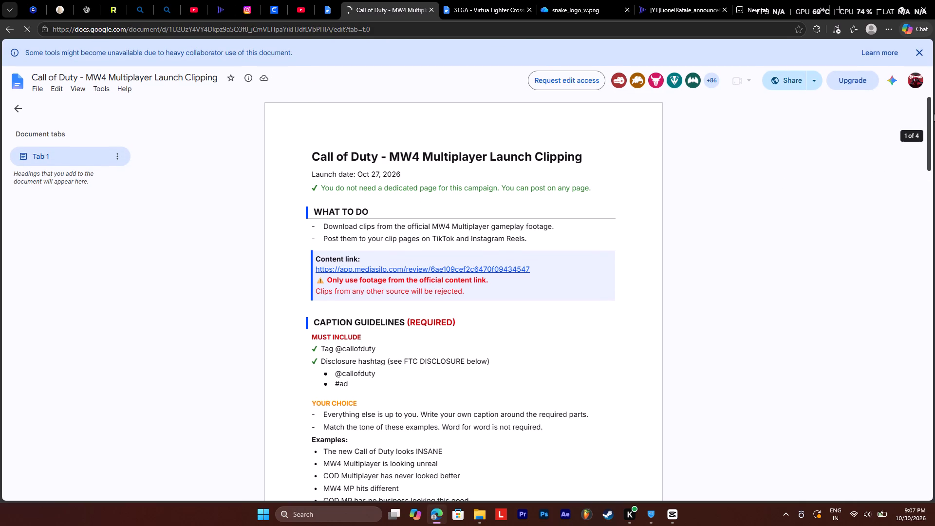
pyautogui.moveTo(933, 125); pyautogui.dragTo(932, 154)
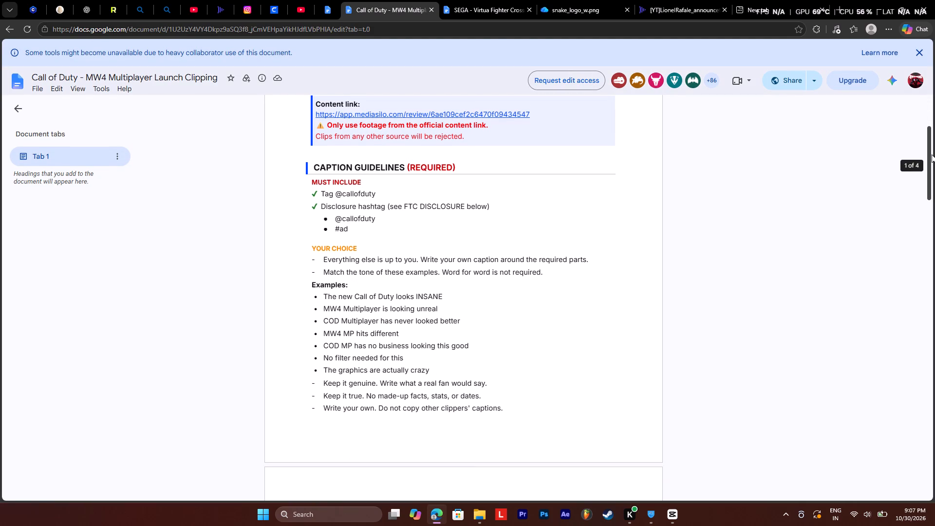
pyautogui.moveTo(932, 154); pyautogui.dragTo(932, 156)
pyautogui.click(880, 11)
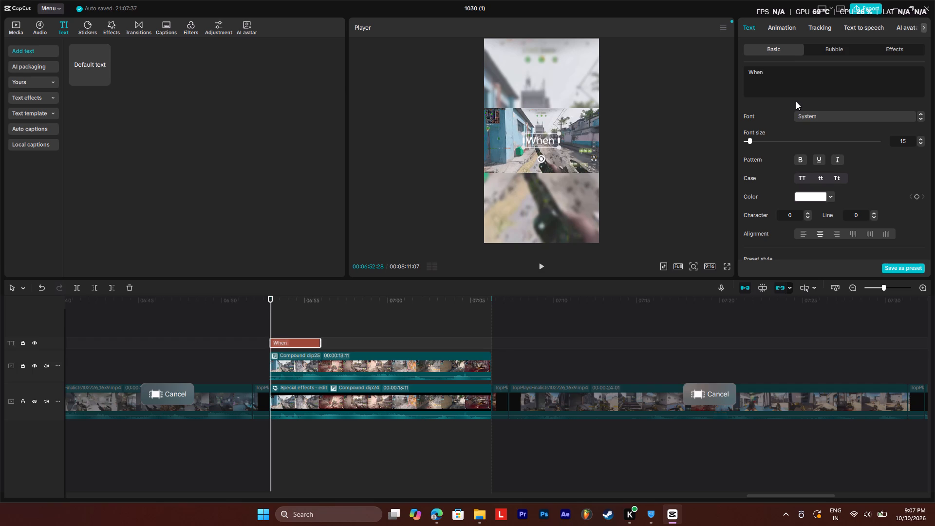
# Back in CapCut, replace the title's wording with "WHEN YOU JUST PLAY FOR FUN".
pyautogui.press('BackSpace')
pyautogui.press('BackSpace')
pyautogui.press('BackSpace')
pyautogui.press('BackSpace')
pyautogui.press('BackSpace')
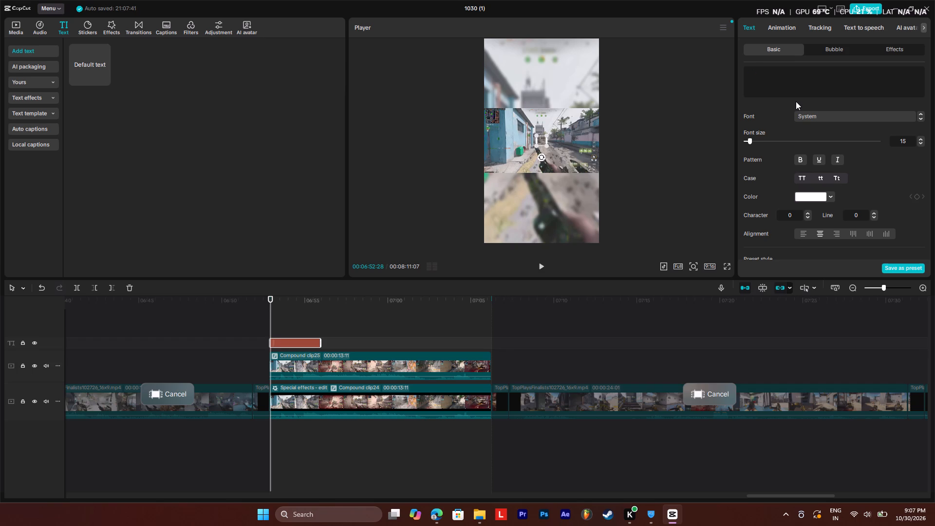
pyautogui.press('BackSpace')
pyautogui.write('WHEN YOU JUST PLAY FOR')
pyautogui.press('space')
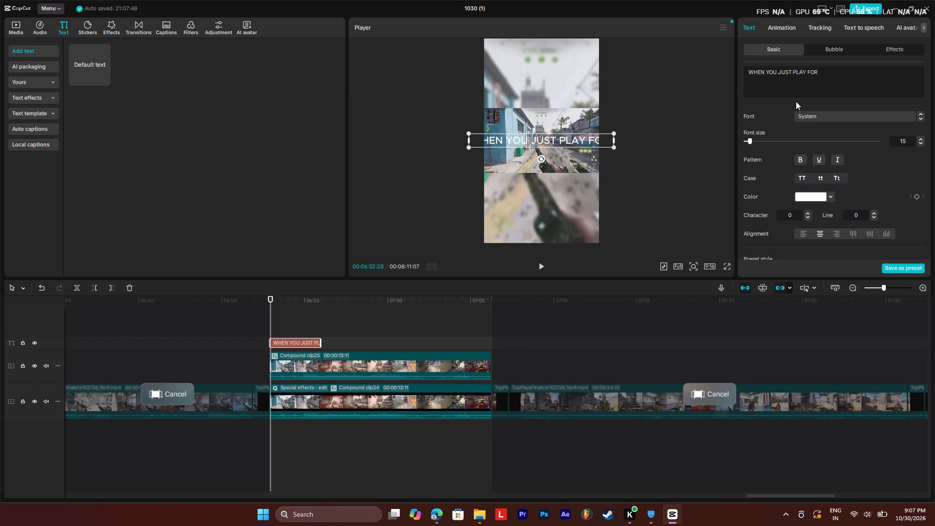
pyautogui.write('FUN')
pyautogui.press('space')
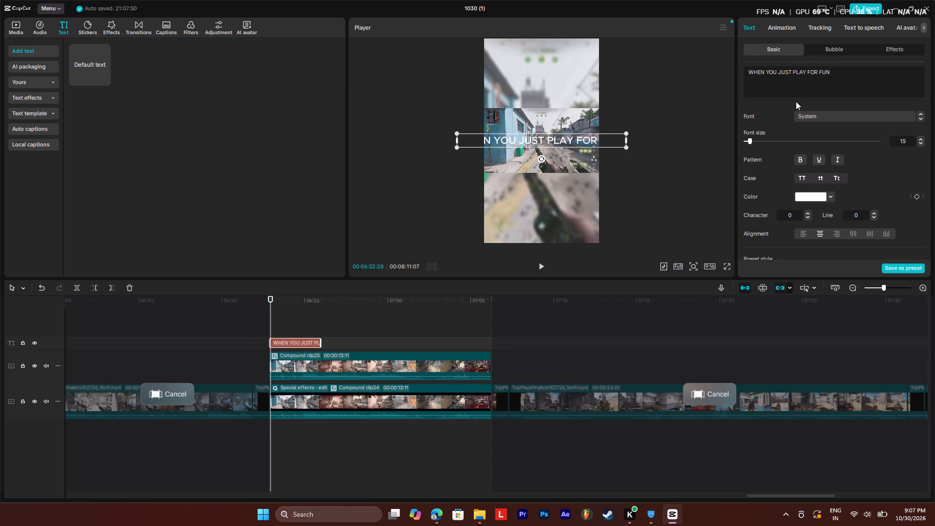
# Narrow the title's text box from both sides so the wording wraps onto two lines within the vertical frame.
pyautogui.hotkey('ctrl', 'a')
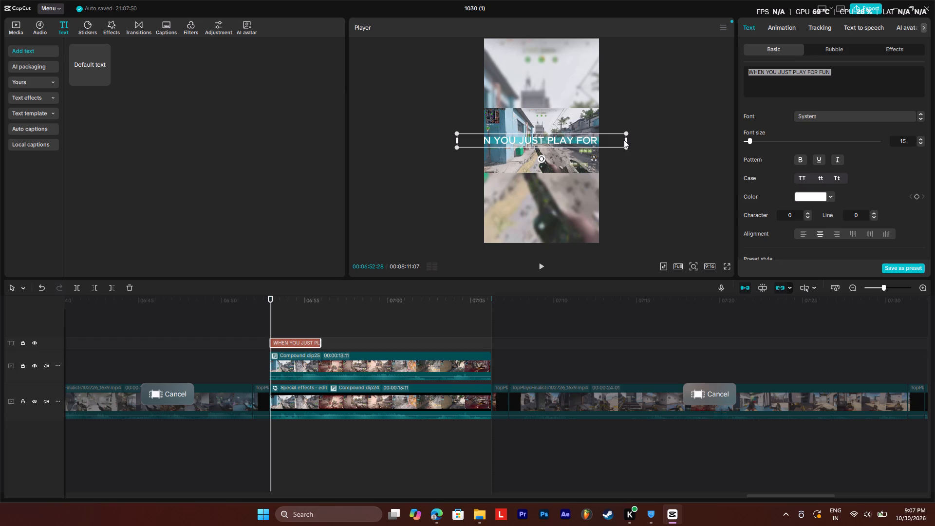
pyautogui.moveTo(626, 141); pyautogui.dragTo(599, 160)
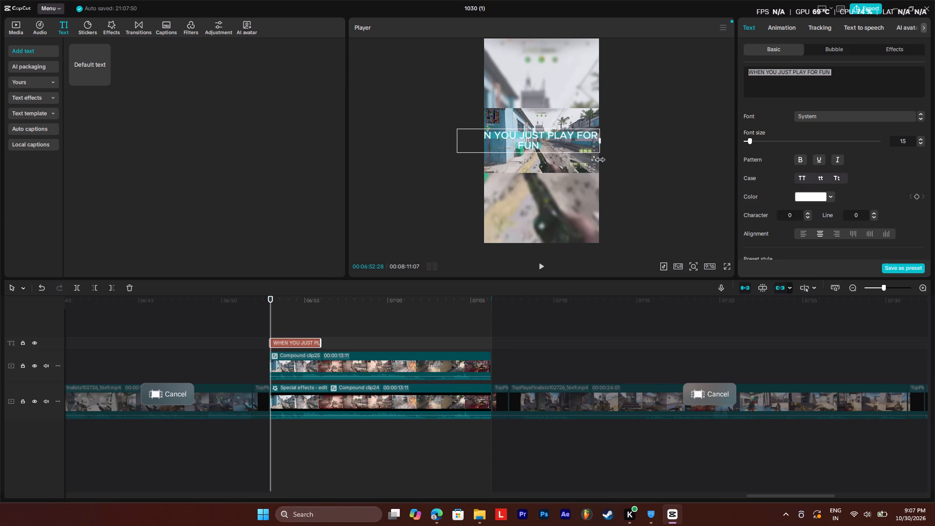
pyautogui.moveTo(599, 160); pyautogui.dragTo(596, 158)
pyautogui.moveTo(457, 142); pyautogui.dragTo(483, 156)
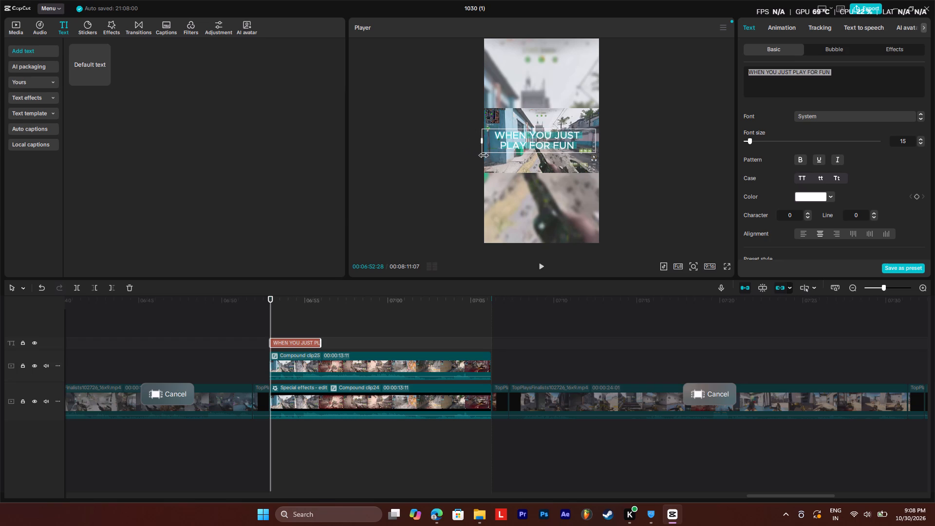
pyautogui.moveTo(483, 156); pyautogui.dragTo(485, 157)
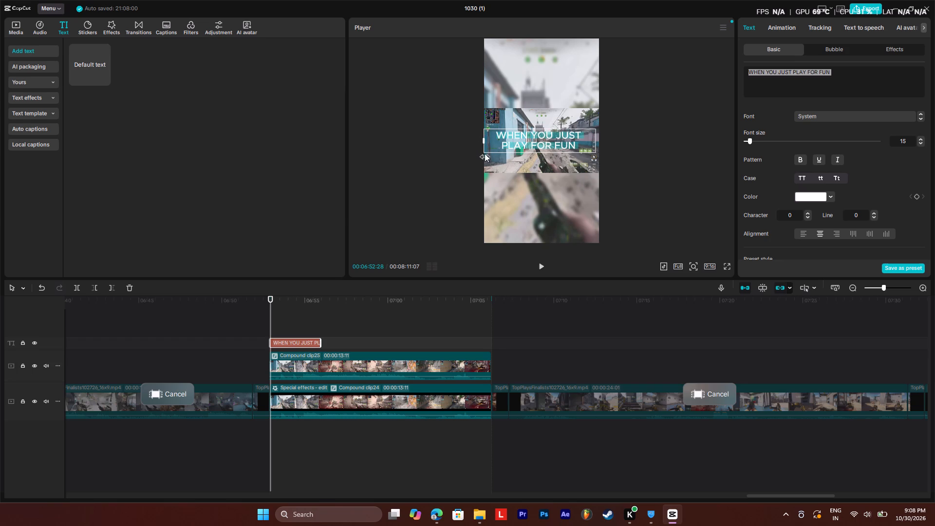
# Set the title's font to Tw Cen MT Condensed Bold.
pyautogui.click(853, 112)
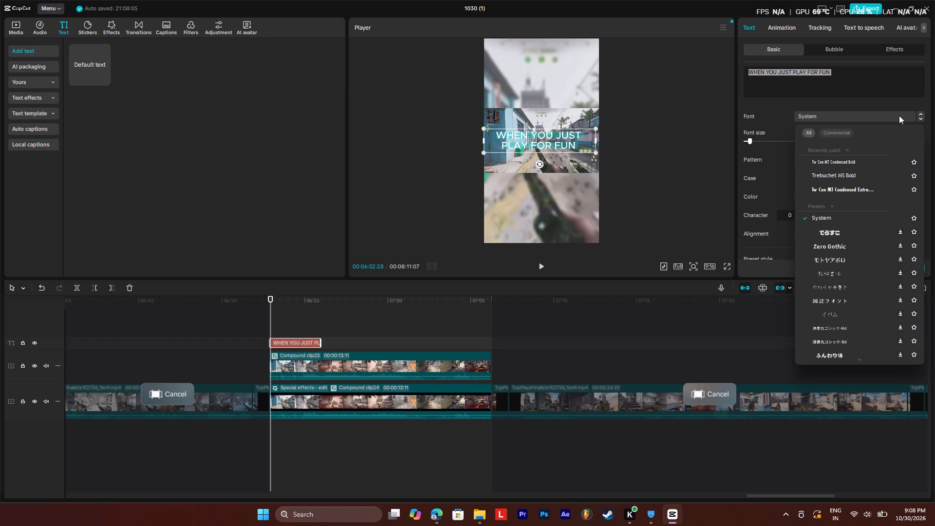
pyautogui.click(829, 161)
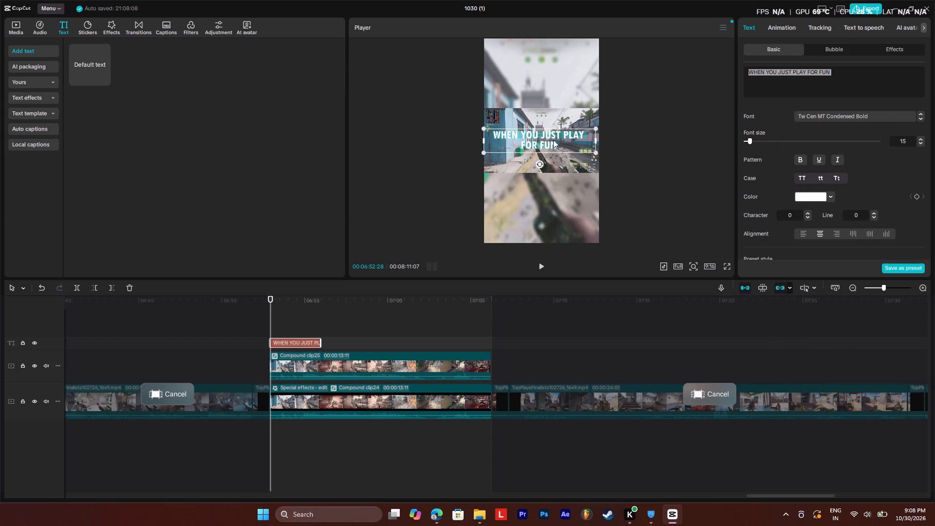
# Move the title up onto the blurred area, just above the sharp gameplay picture.
pyautogui.hotkey('ctrl', 'a')
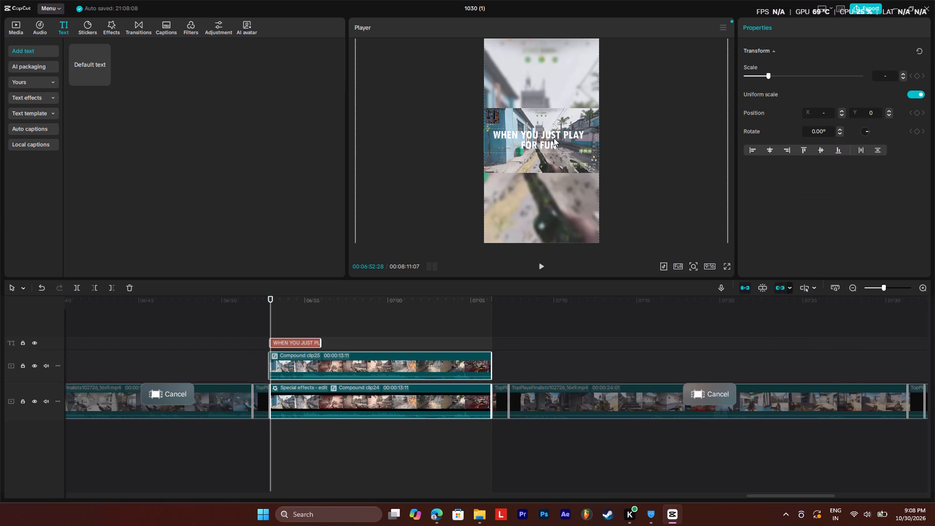
pyautogui.click(554, 138)
pyautogui.click(305, 342)
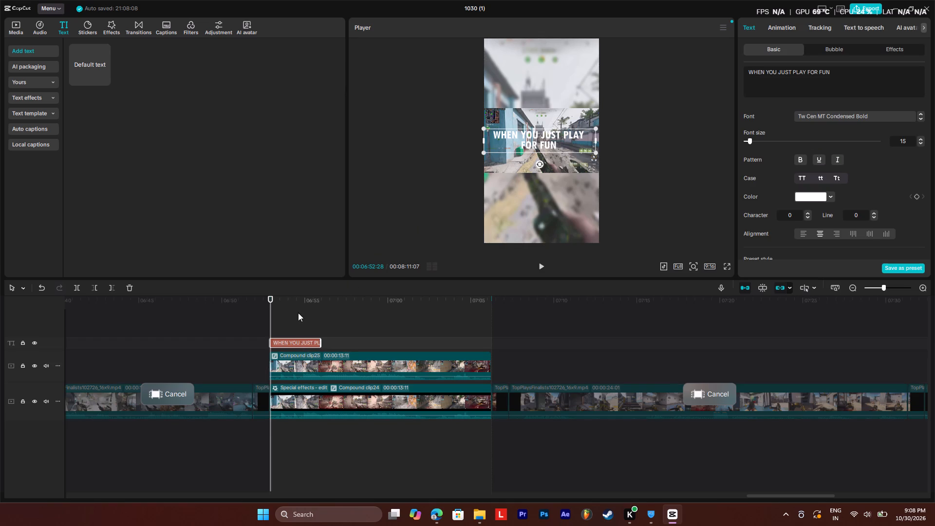
pyautogui.moveTo(560, 143); pyautogui.dragTo(559, 101)
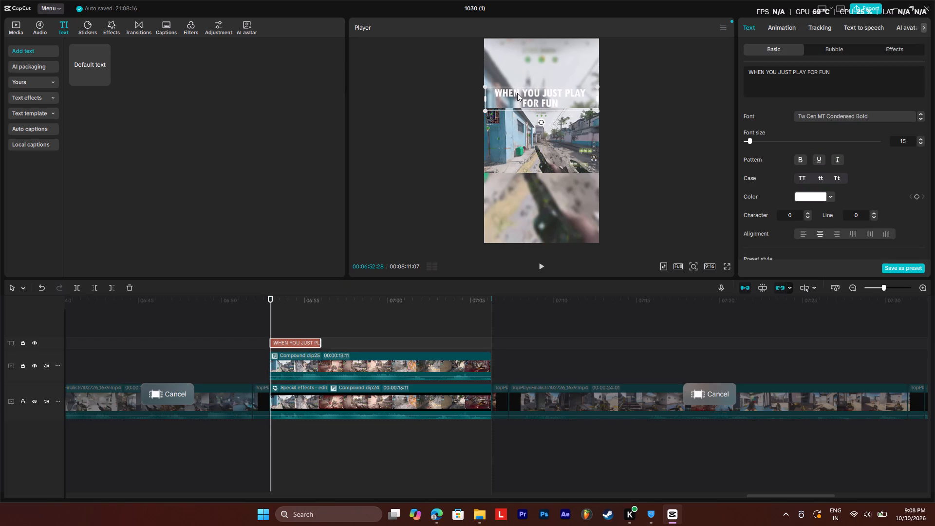
# Set the color of the whole title to black, hex 000000.
pyautogui.click(517, 93)
pyautogui.doubleClick(501, 95)
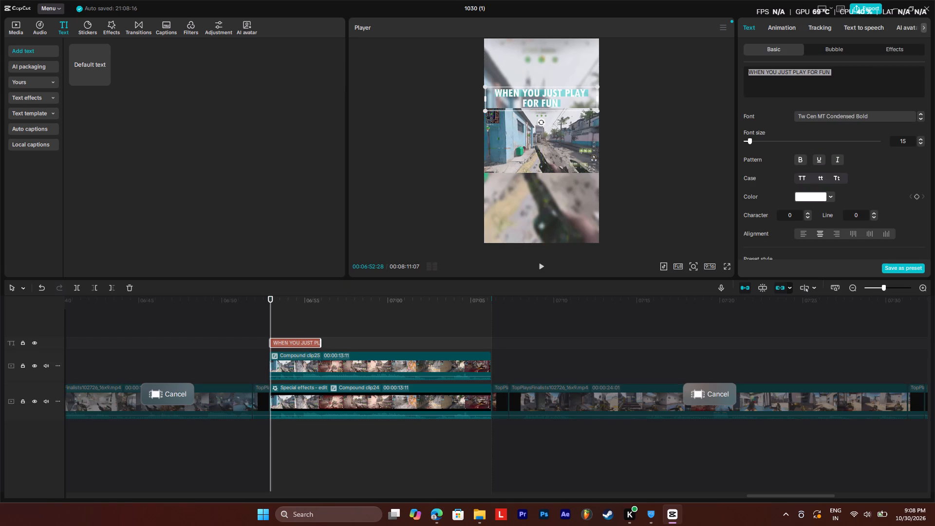
pyautogui.click(817, 195)
pyautogui.moveTo(787, 241); pyautogui.dragTo(768, 284)
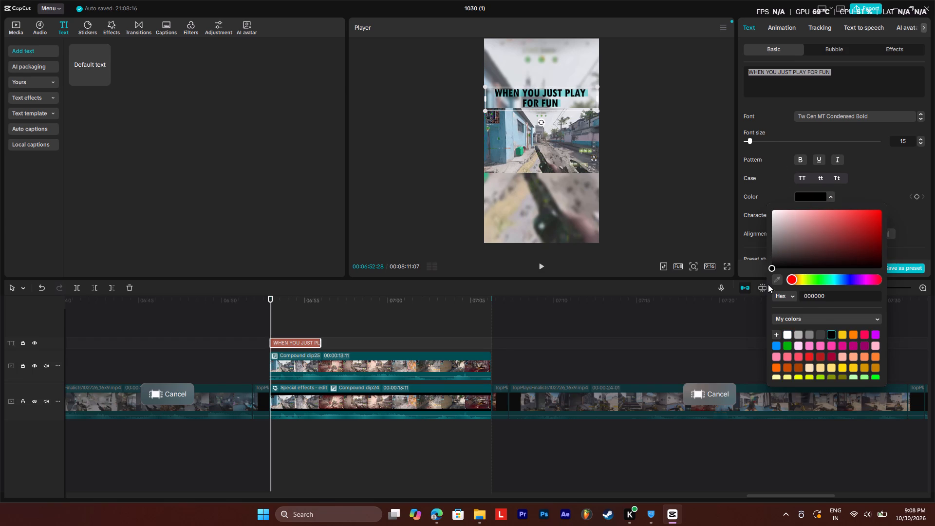
pyautogui.moveTo(768, 284); pyautogui.dragTo(766, 286)
# Color only the words "PLAY FOR FUN" in the title red, hex FF0000.
pyautogui.click(531, 94)
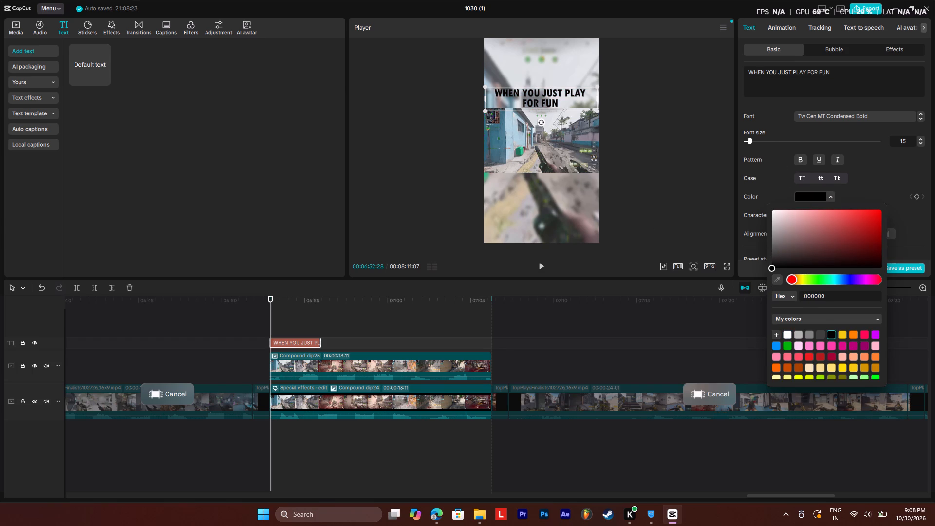
pyautogui.moveTo(566, 92); pyautogui.dragTo(565, 98)
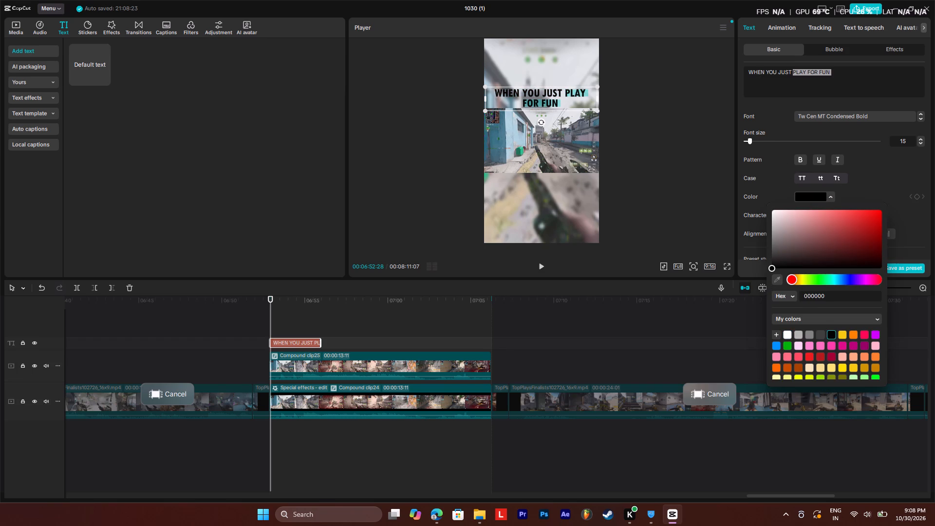
pyautogui.moveTo(565, 98); pyautogui.dragTo(535, 104)
pyautogui.moveTo(535, 104); pyautogui.dragTo(570, 104)
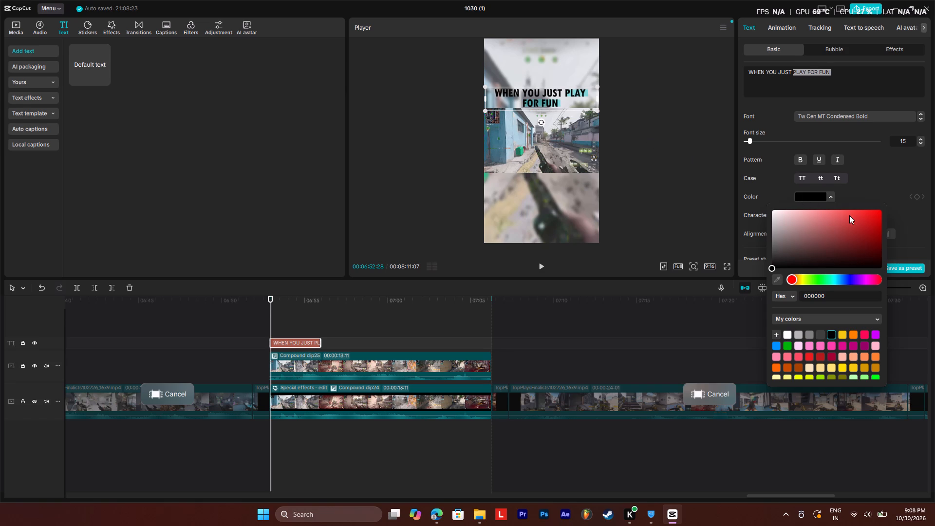
pyautogui.moveTo(849, 214); pyautogui.dragTo(895, 200)
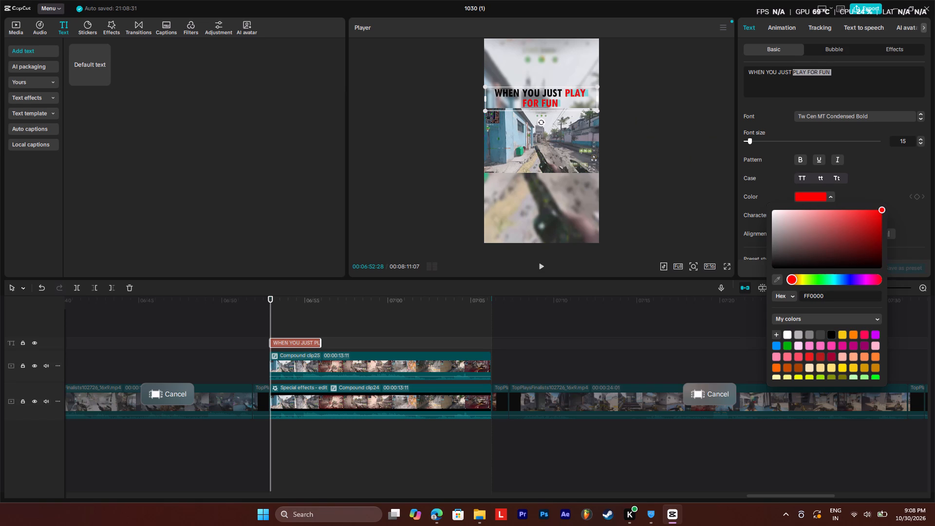
# Color only the words "WHEN YOU JUST" in the title white, hex FFFFFF.
pyautogui.moveTo(492, 93); pyautogui.dragTo(561, 94)
pyautogui.moveTo(780, 212); pyautogui.dragTo(702, 196)
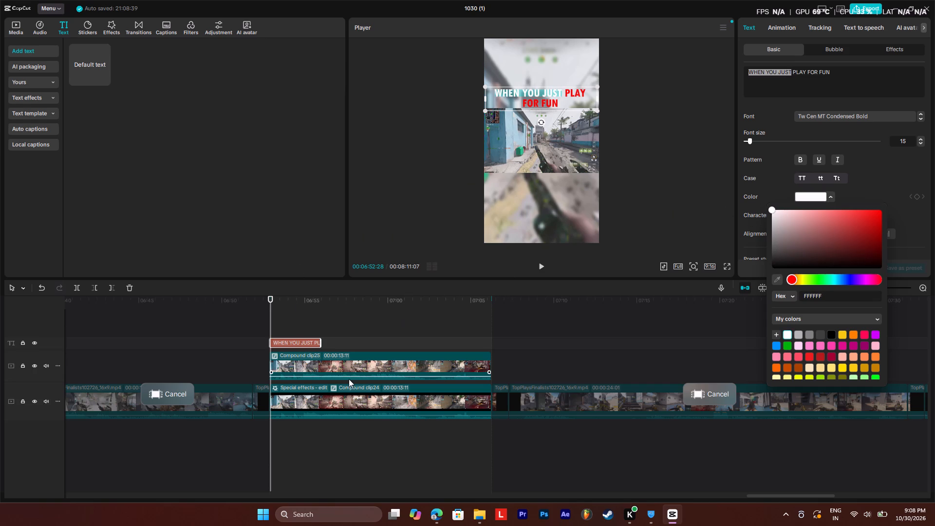
# Lower the opacity of the blurred background clip on the main track to 39%.
pyautogui.click(350, 402)
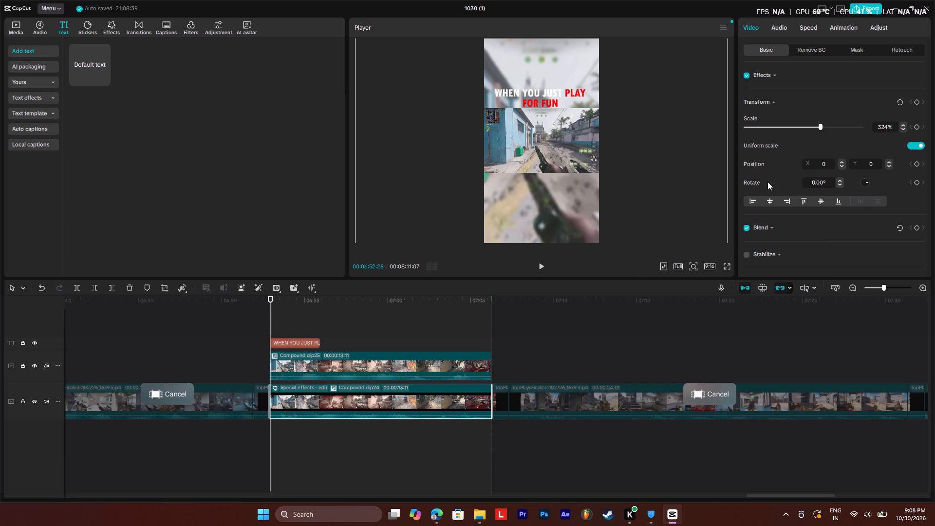
pyautogui.moveTo(931, 138); pyautogui.dragTo(929, 145)
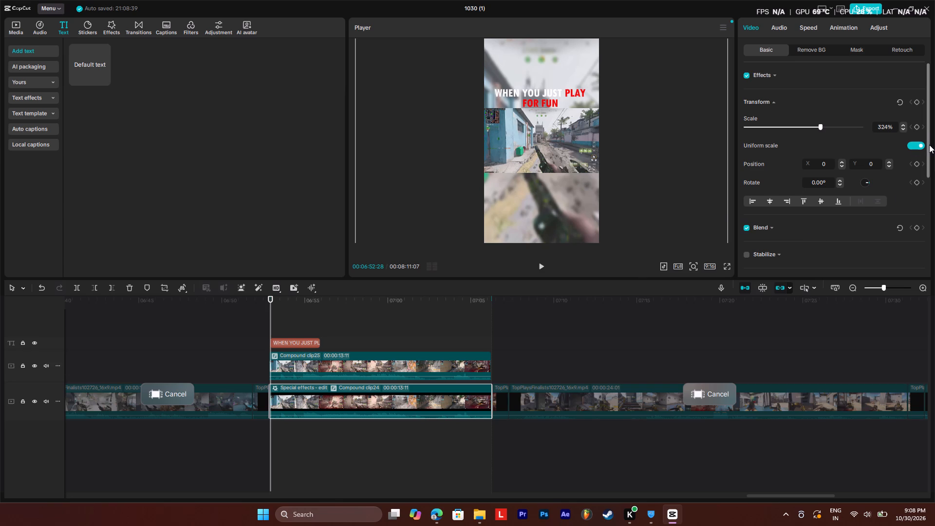
pyautogui.moveTo(929, 145); pyautogui.dragTo(929, 146)
pyautogui.click(763, 227)
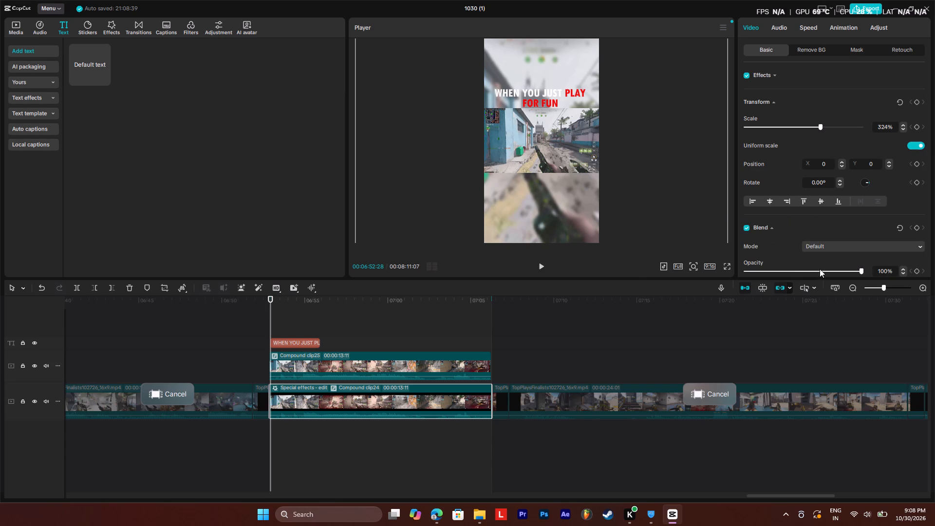
pyautogui.moveTo(820, 269); pyautogui.dragTo(791, 277)
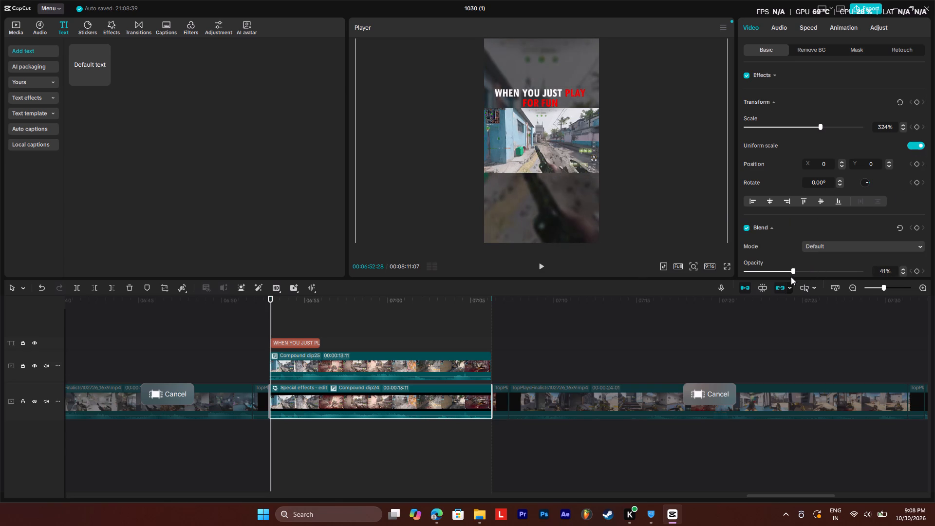
pyautogui.moveTo(791, 277); pyautogui.dragTo(786, 277)
pyautogui.moveTo(786, 277); pyautogui.dragTo(790, 275)
# Nudge the title slightly higher above the sharp gameplay picture.
pyautogui.click(290, 350)
pyautogui.click(291, 343)
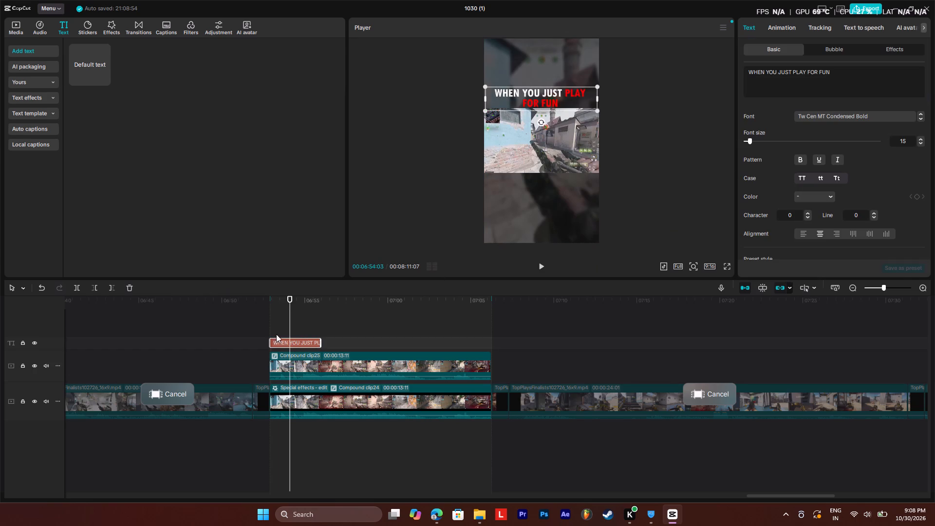
pyautogui.click(564, 98)
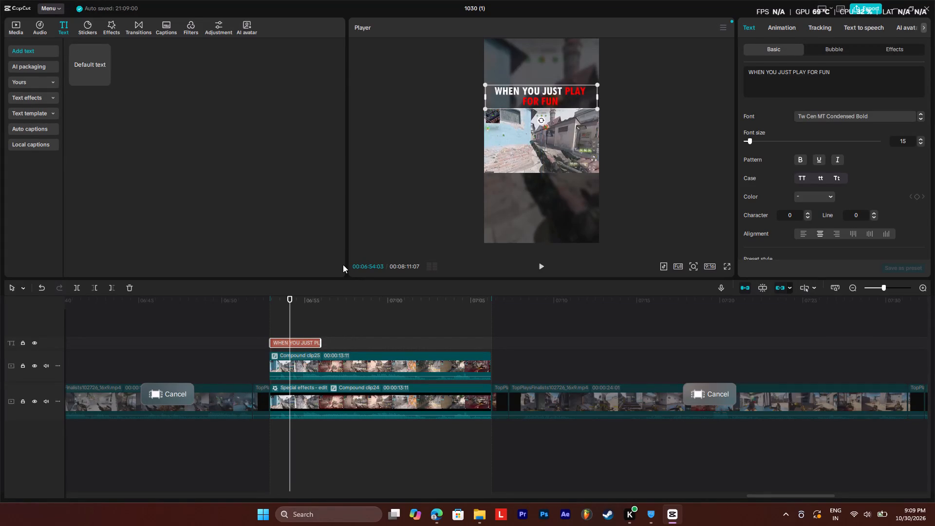
# Extend the title's duration on the timeline to the end of the two compound clips.
pyautogui.moveTo(320, 344); pyautogui.dragTo(476, 353)
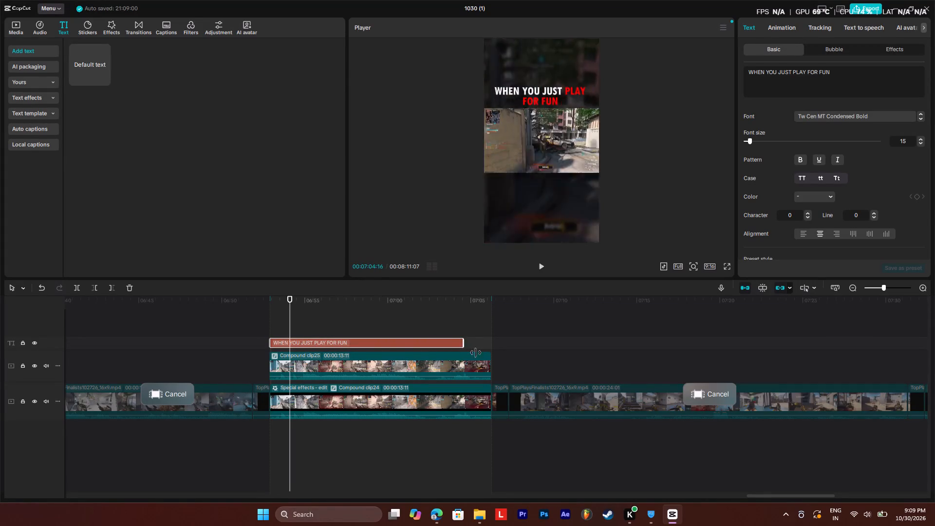
pyautogui.moveTo(476, 353); pyautogui.dragTo(488, 353)
# Play the short from its beginning to its end to check the title and background.
pyautogui.moveTo(281, 300); pyautogui.dragTo(269, 304)
pyautogui.press('space')
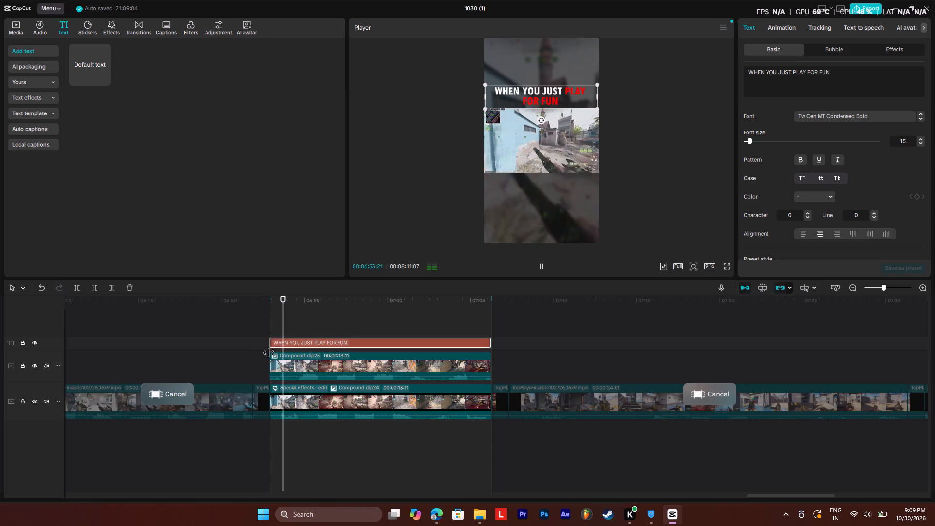
pyautogui.press('space')
pyautogui.click(270, 345)
pyautogui.moveTo(283, 300); pyautogui.dragTo(269, 309)
pyautogui.press('space')
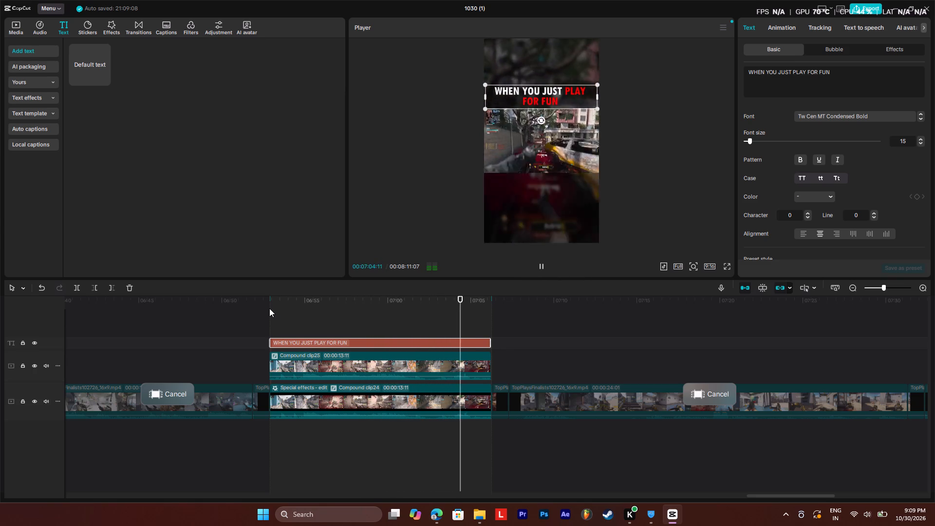
pyautogui.press('space')
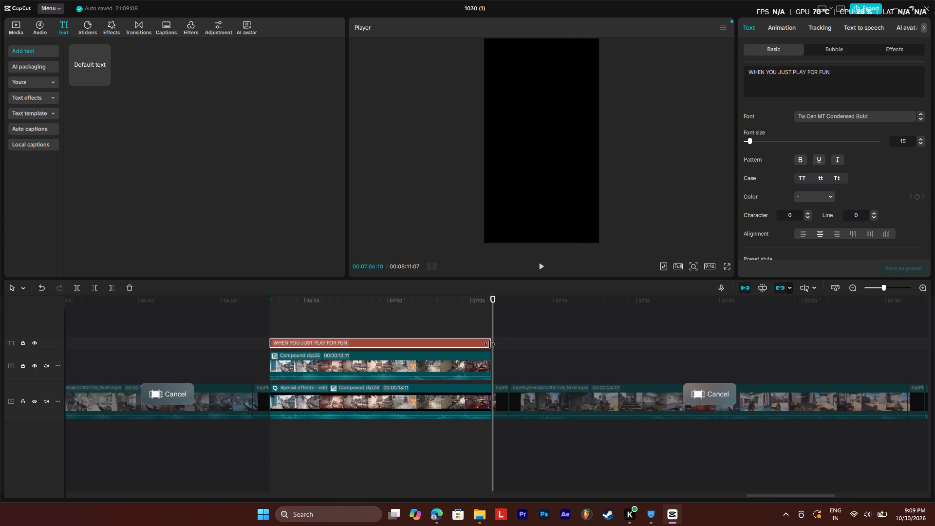
# Stretch the title's end slightly to 00:07:06:10, just past the end of the gameplay clips.
pyautogui.moveTo(490, 343); pyautogui.dragTo(490, 350)
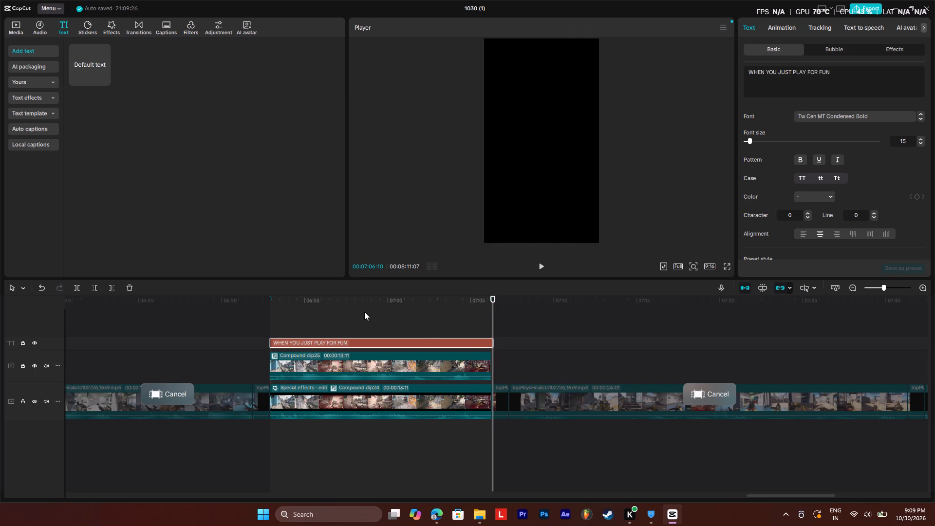
pyautogui.click(363, 305)
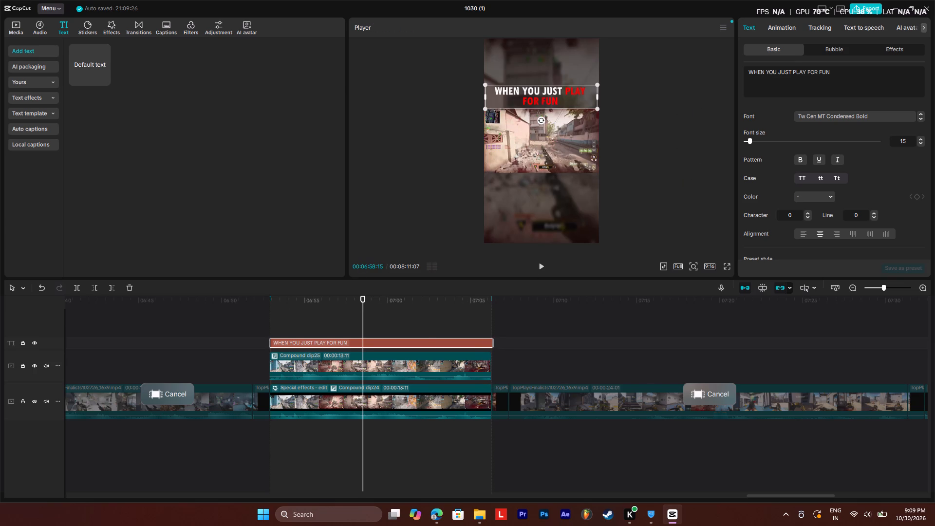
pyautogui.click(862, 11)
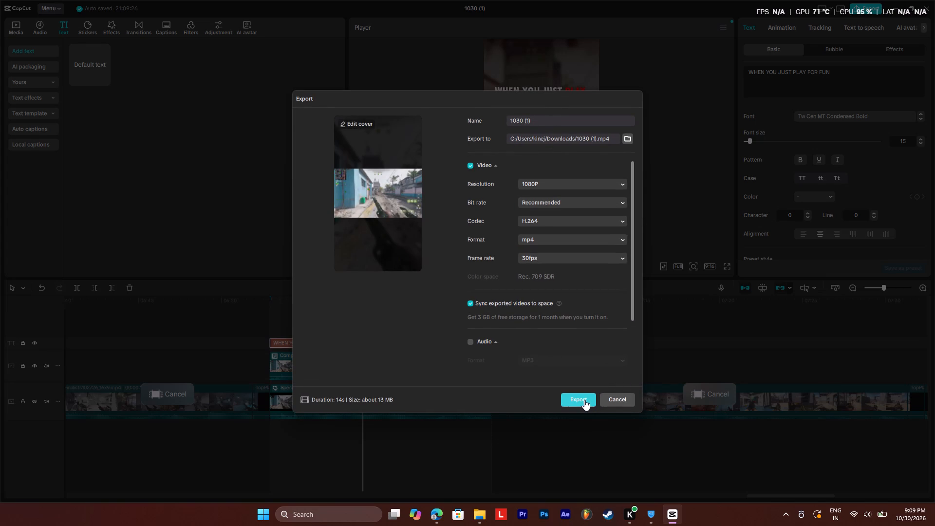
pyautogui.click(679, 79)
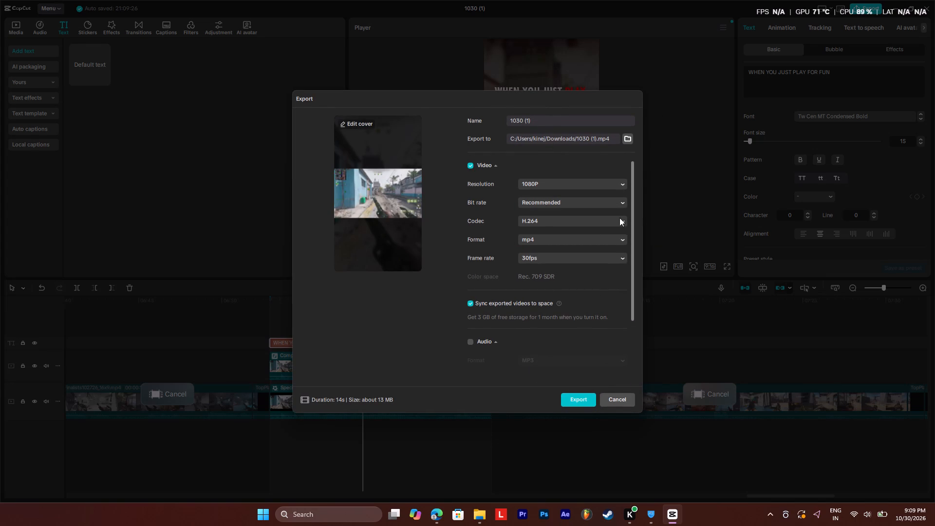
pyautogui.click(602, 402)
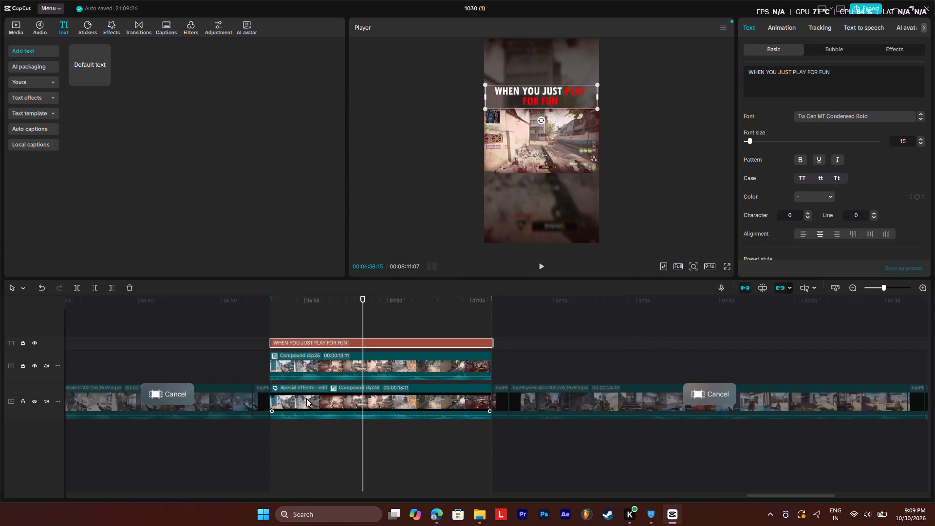
# Extend the title's start back to the very first frame of the short's selected range.
pyautogui.click(887, 287)
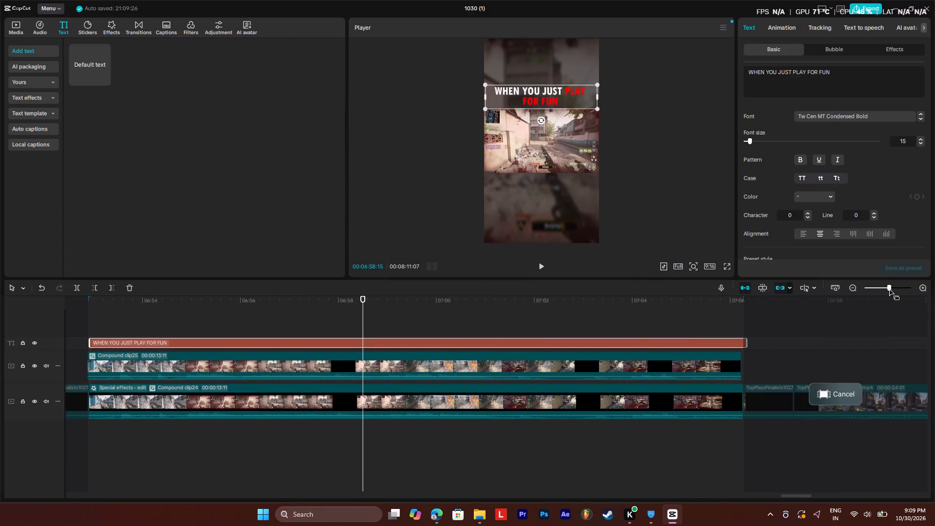
pyautogui.click(90, 342)
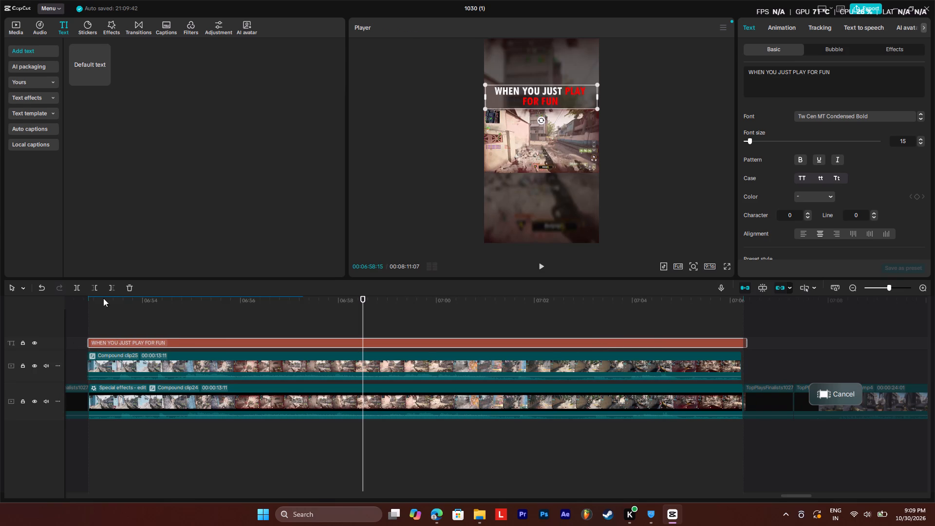
# Export the short as 1030 (1) in mp4 format at 1080P, H.264 and 30fps, and dismiss the sharing options.
pyautogui.click(884, 9)
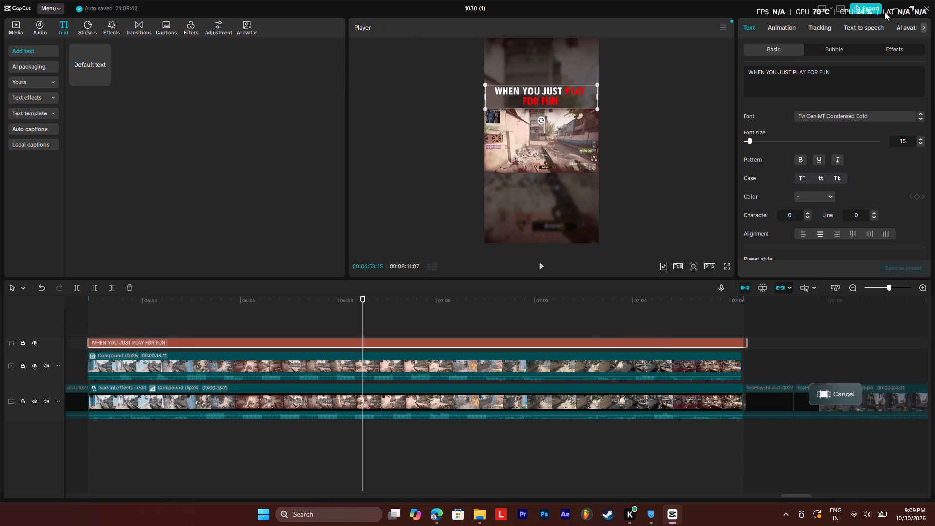
pyautogui.click(873, 9)
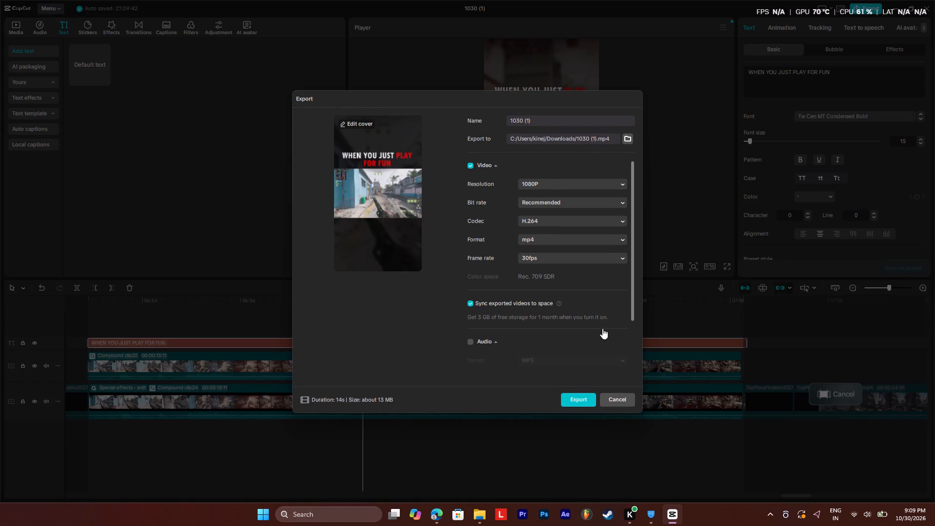
pyautogui.click(581, 398)
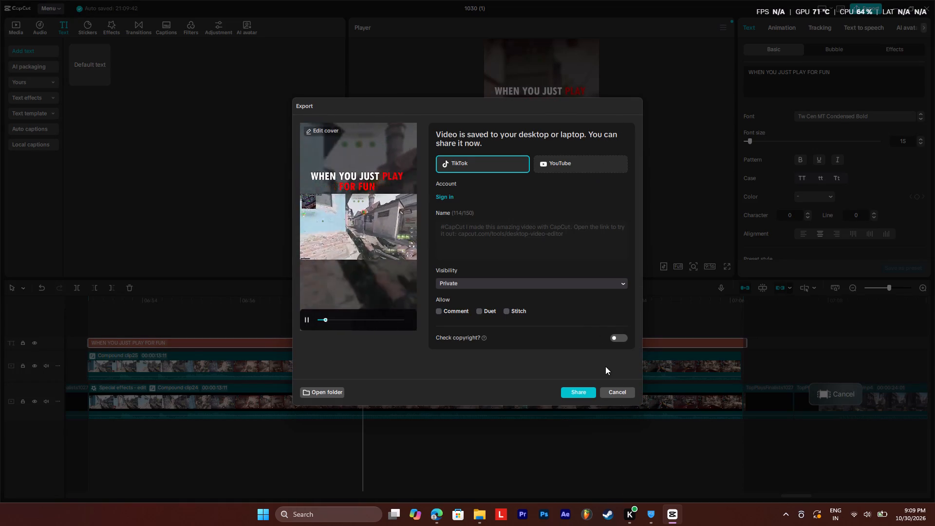
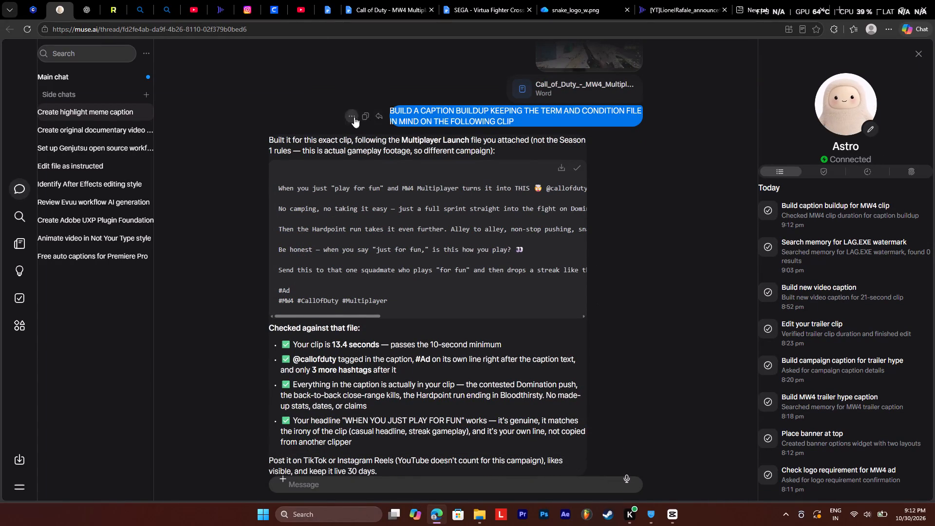
# Switch to Instagram, close the open reel and start a new post with the 1030 (1) MP4 video from Downloads.
pyautogui.click(247, 7)
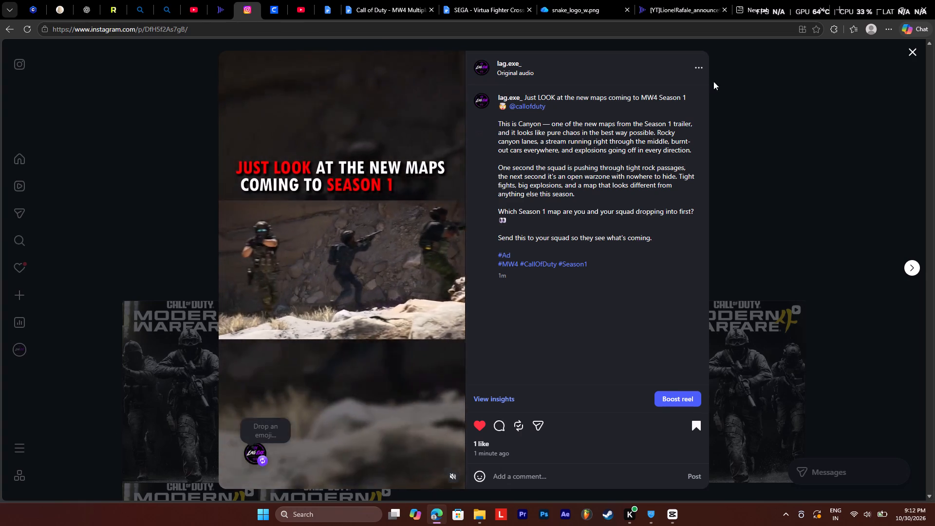
pyautogui.click(814, 85)
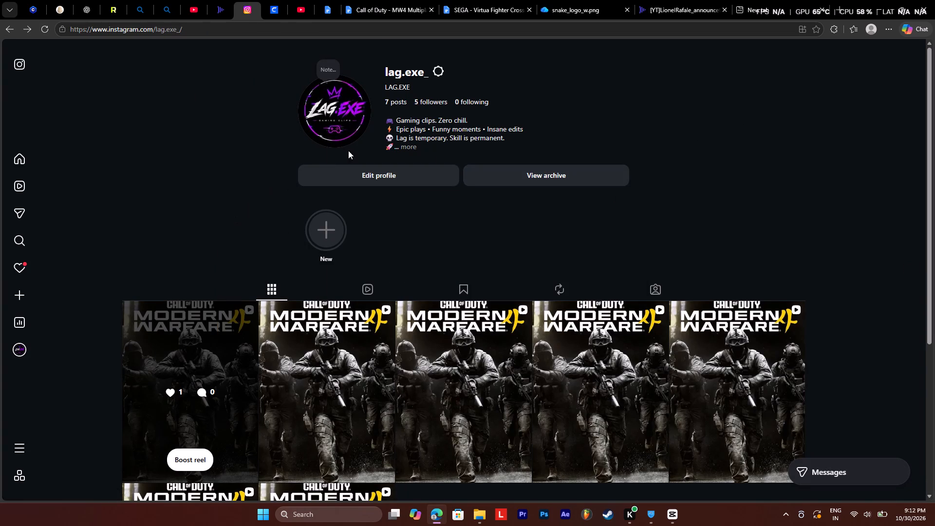
pyautogui.click(32, 290)
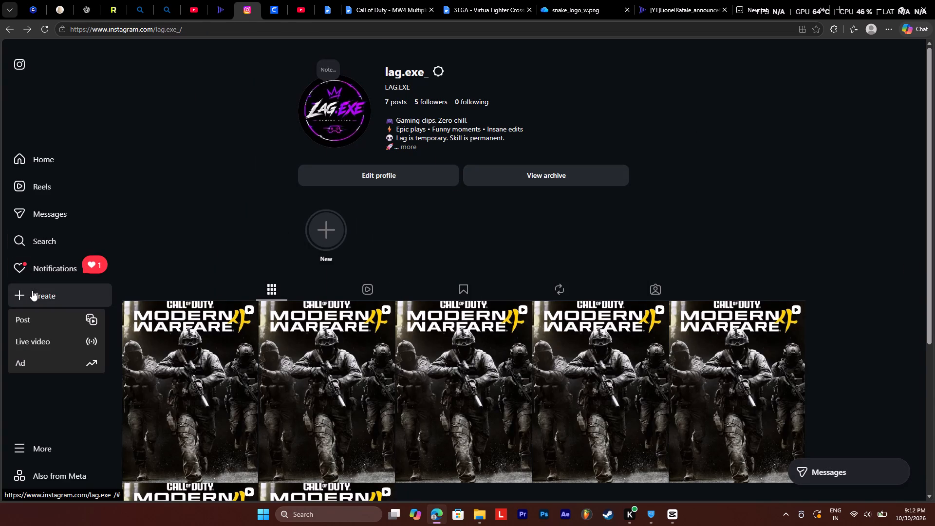
pyautogui.click(40, 314)
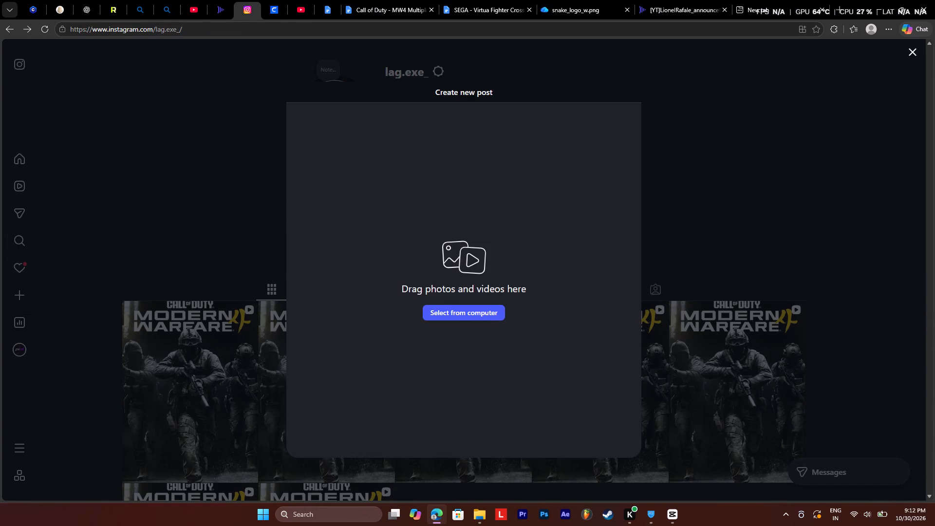
pyautogui.click(476, 314)
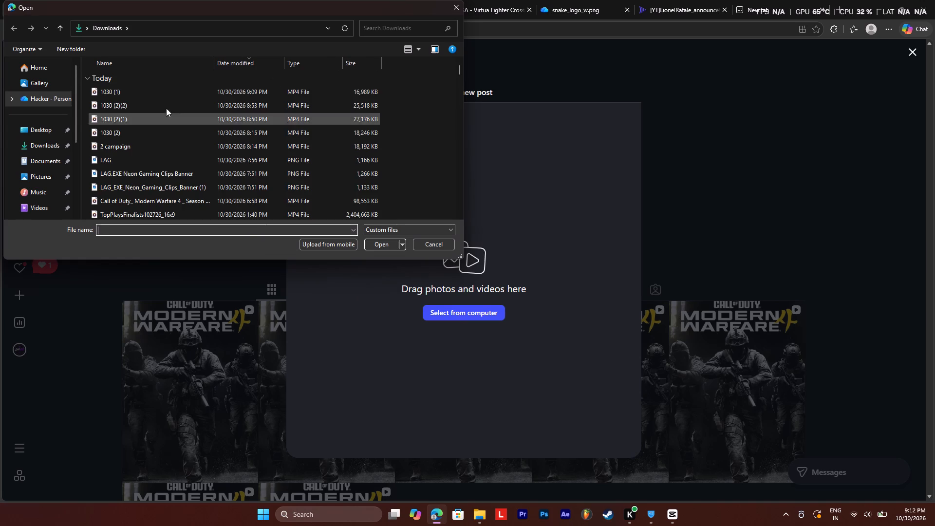
pyautogui.click(160, 86)
pyautogui.click(385, 252)
pyautogui.click(382, 244)
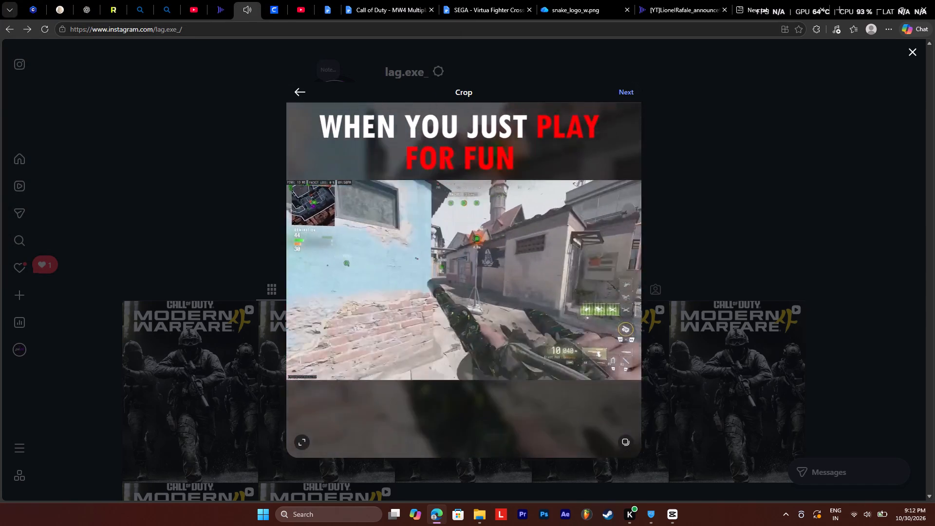
# Set the video's crop to its Original aspect ratio and continue to the cover photo and trim settings.
pyautogui.click(304, 439)
pyautogui.click(322, 347)
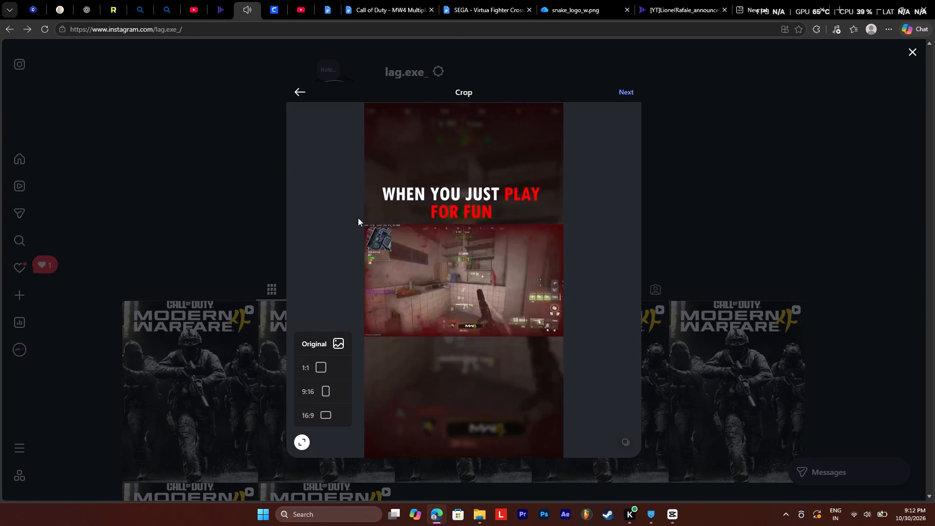
pyautogui.click(627, 94)
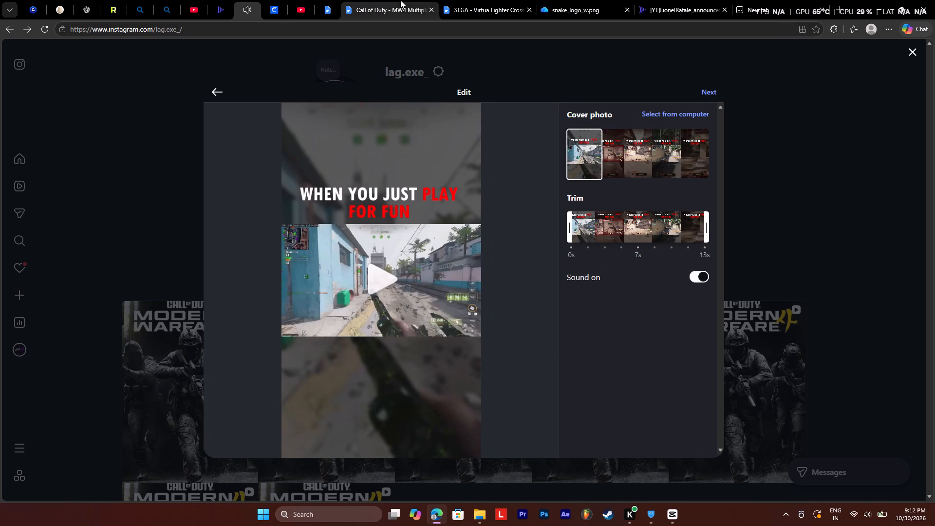
# Open Pinterest in the snake_logo_w.png browser tab using the previously visited "editing app home page ui" search page.
pyautogui.click(582, 7)
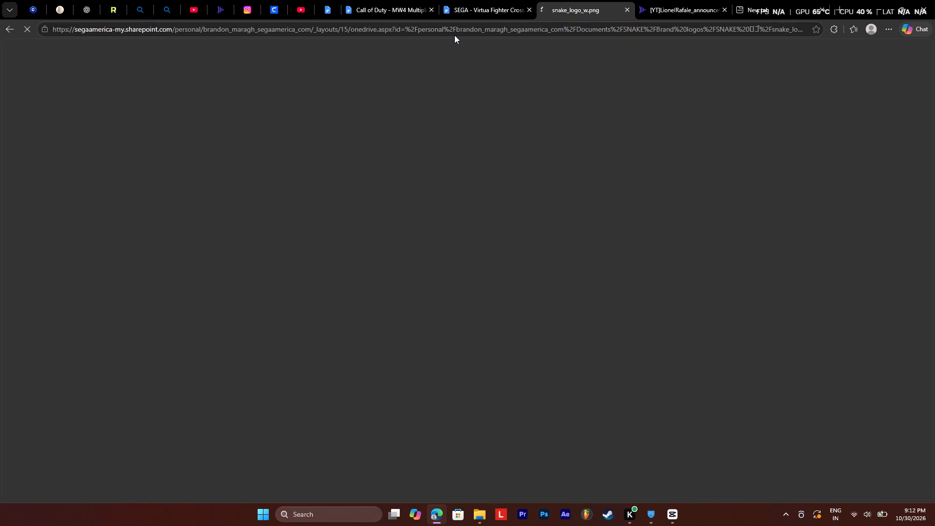
pyautogui.click(454, 35)
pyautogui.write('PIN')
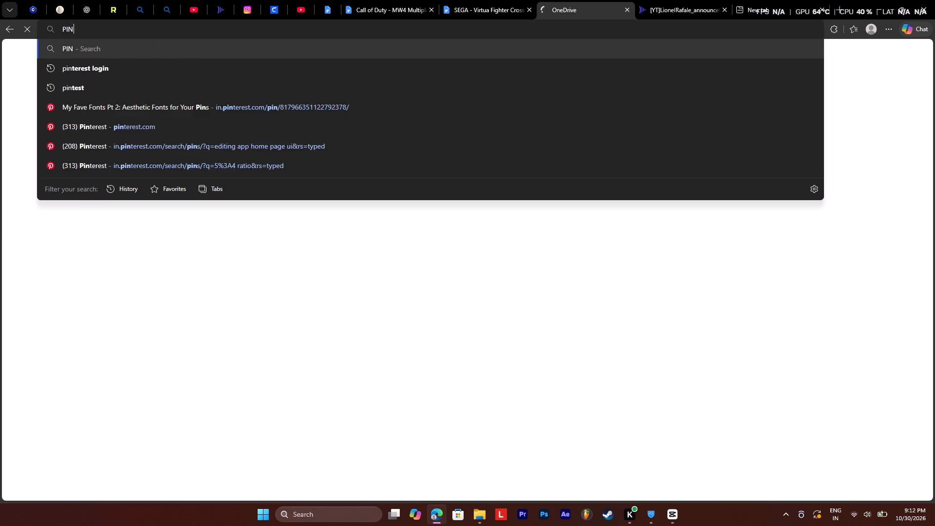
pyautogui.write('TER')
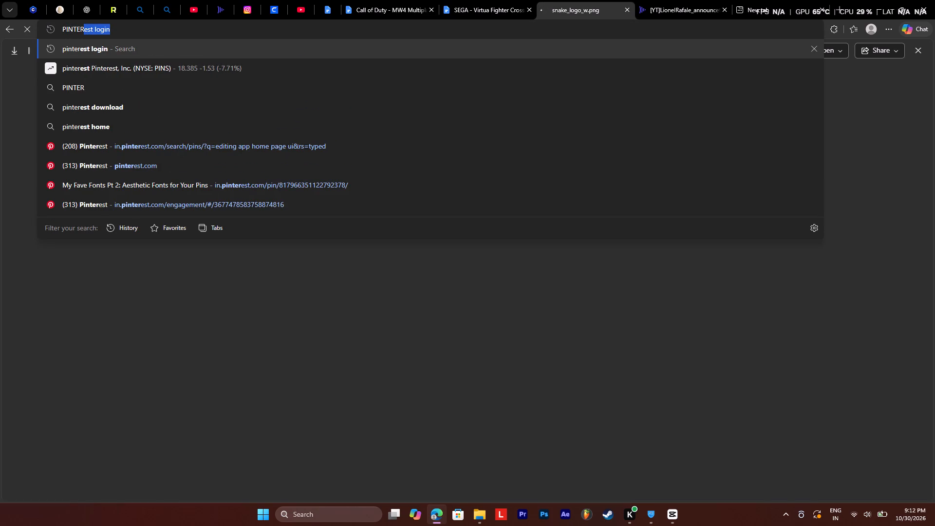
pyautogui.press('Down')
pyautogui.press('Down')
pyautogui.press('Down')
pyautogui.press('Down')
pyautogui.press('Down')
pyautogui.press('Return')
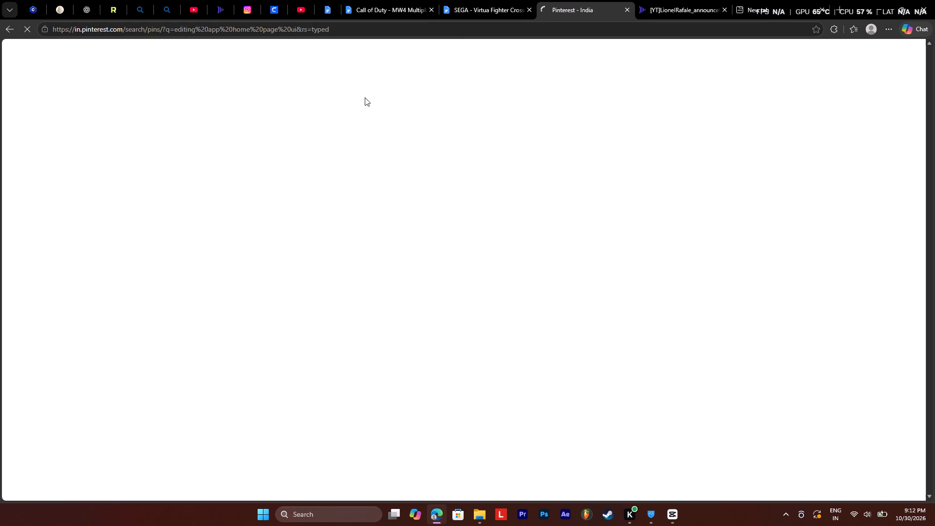
# Clear the existing Pinterest search query and start entering a new one beginning with "M".
pyautogui.click(355, 49)
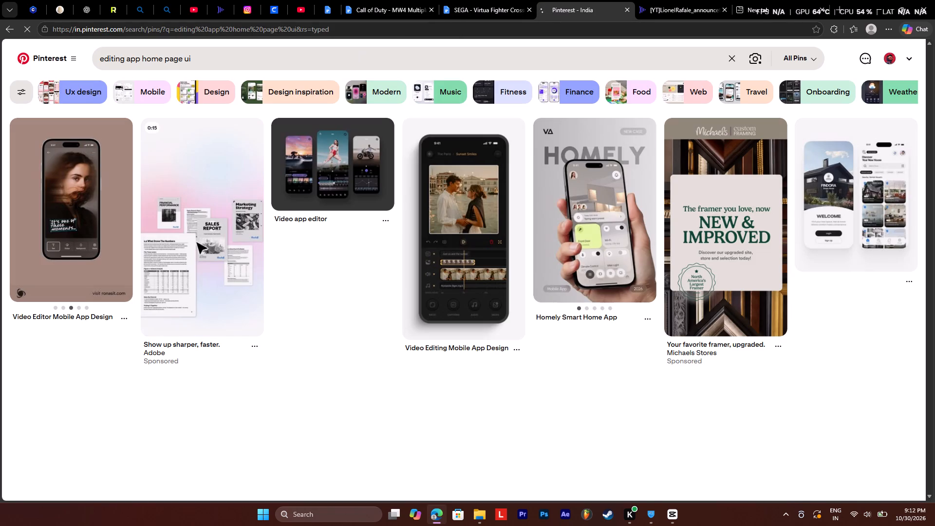
pyautogui.moveTo(334, 57); pyautogui.dragTo(221, 61)
pyautogui.moveTo(221, 61); pyautogui.dragTo(77, 60)
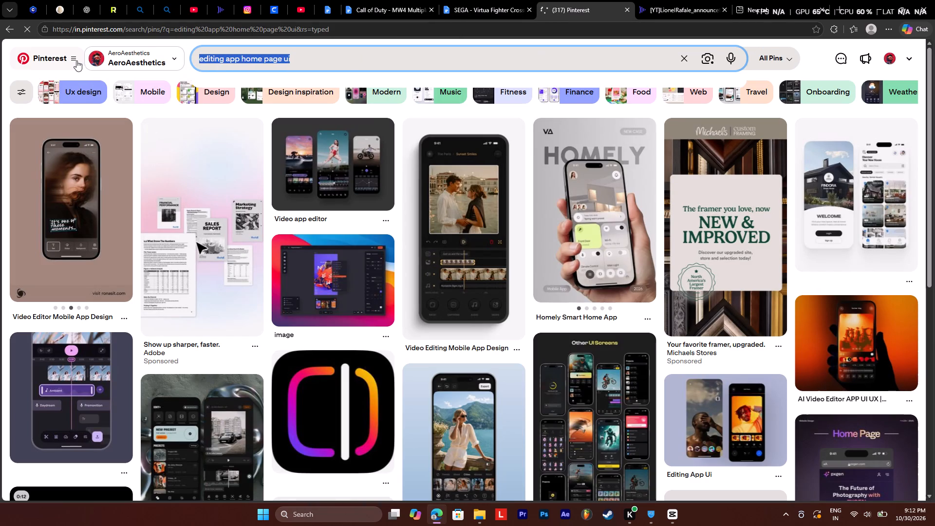
pyautogui.press('BackSpace')
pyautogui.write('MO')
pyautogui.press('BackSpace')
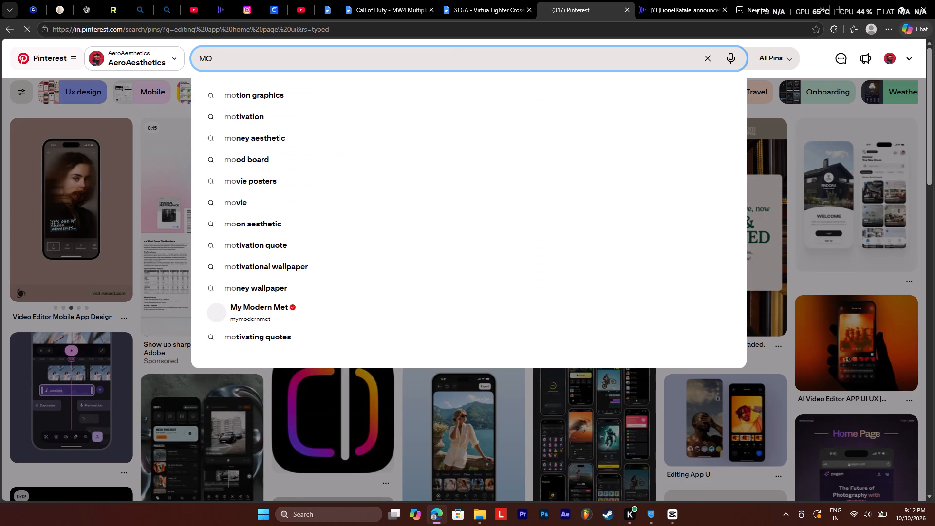
# Search Pinterest for "call of duty modern warfare wallpapers".
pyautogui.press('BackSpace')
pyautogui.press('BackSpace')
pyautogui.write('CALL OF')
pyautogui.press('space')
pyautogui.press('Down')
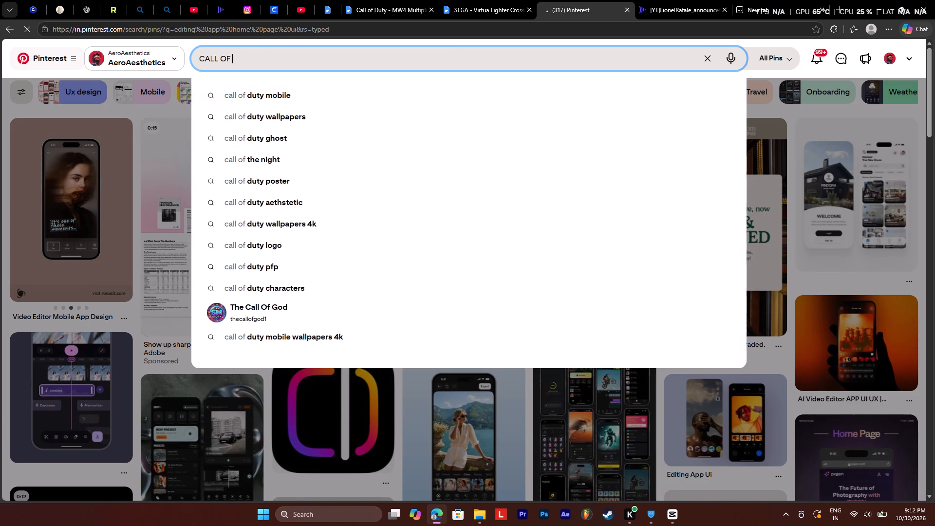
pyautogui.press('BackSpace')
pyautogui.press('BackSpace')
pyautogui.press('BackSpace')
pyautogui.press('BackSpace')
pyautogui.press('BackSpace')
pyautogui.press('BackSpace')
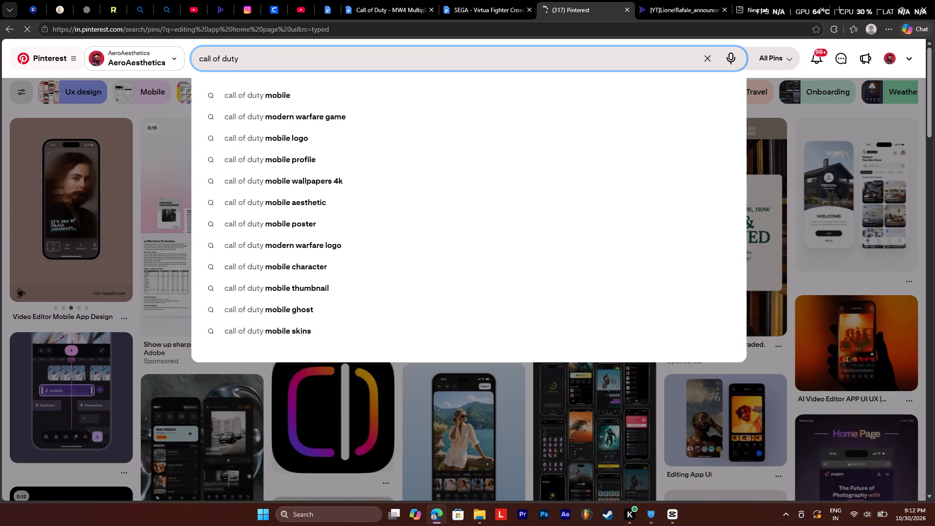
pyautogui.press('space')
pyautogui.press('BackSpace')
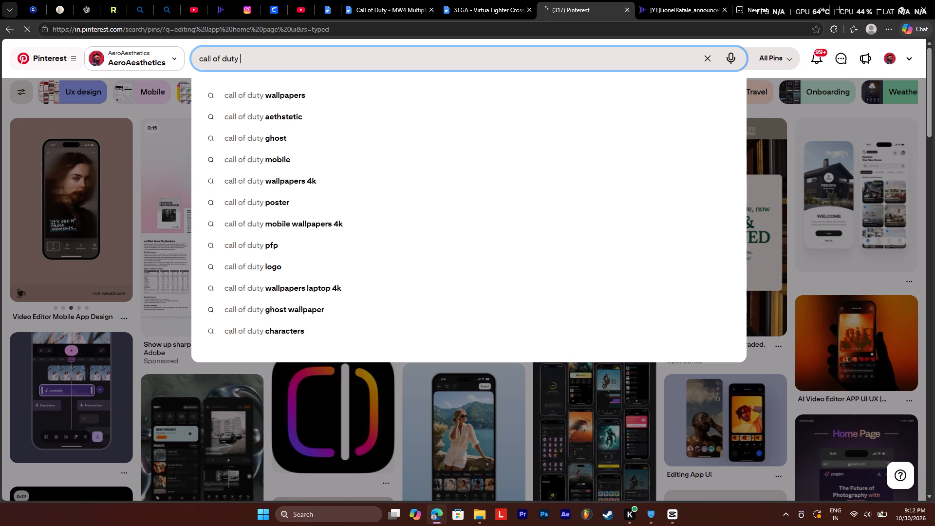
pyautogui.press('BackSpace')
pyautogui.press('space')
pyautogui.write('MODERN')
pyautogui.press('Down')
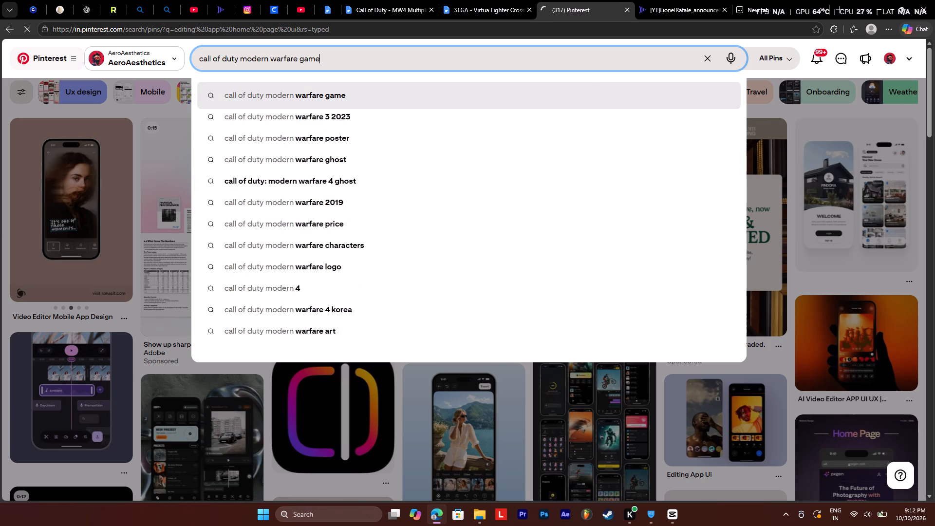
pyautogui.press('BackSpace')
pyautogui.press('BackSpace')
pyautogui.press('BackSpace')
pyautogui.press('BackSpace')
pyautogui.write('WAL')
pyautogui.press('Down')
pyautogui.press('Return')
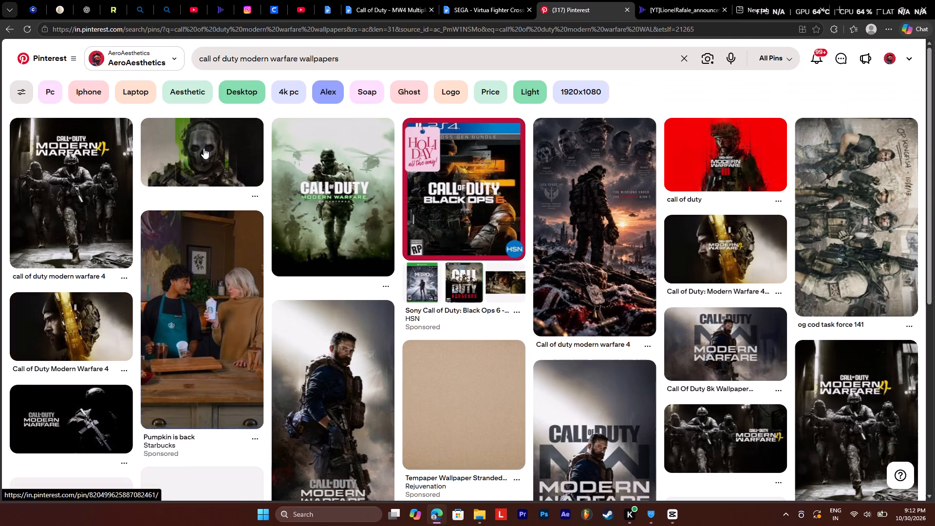
# Open the "call of duty modern warfare 4" poster pin with three soldiers and download its image.
pyautogui.click(92, 169)
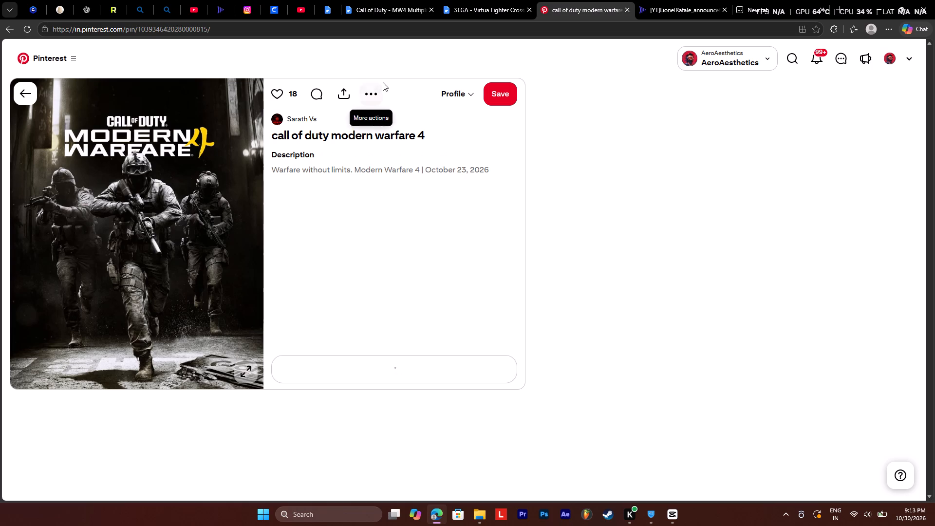
pyautogui.click(385, 90)
pyautogui.click(375, 93)
pyautogui.click(360, 118)
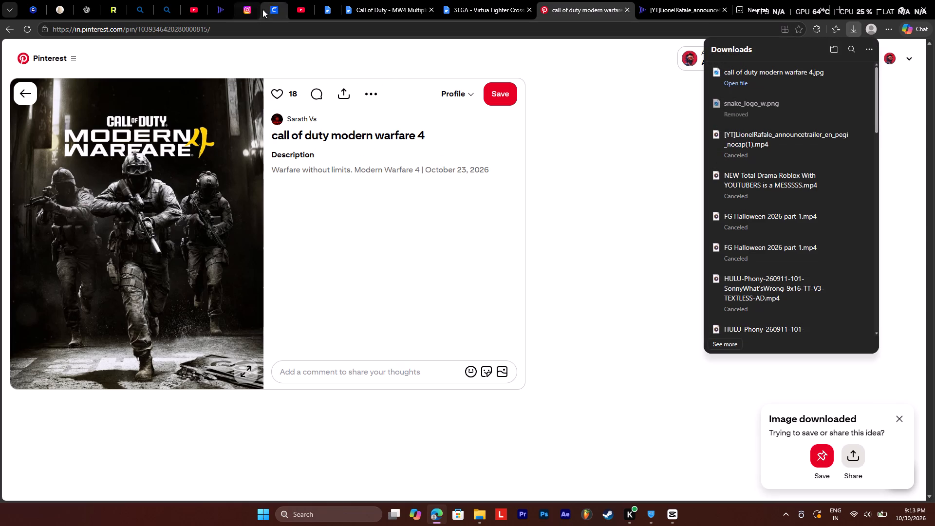
# In the Instagram reel draft, set the downloaded "call of duty modern warfare 4" image as the cover photo and proceed to the caption stage.
pyautogui.click(242, 8)
pyautogui.click(695, 114)
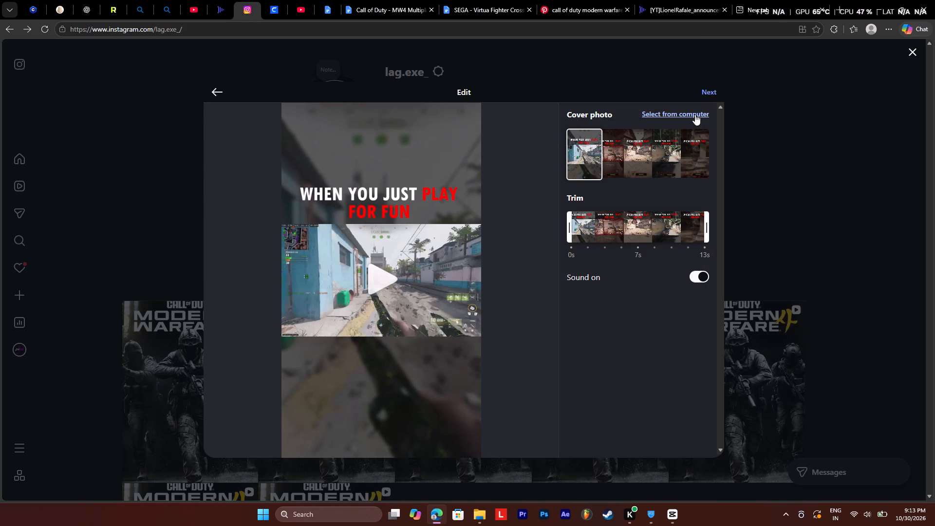
pyautogui.click(168, 87)
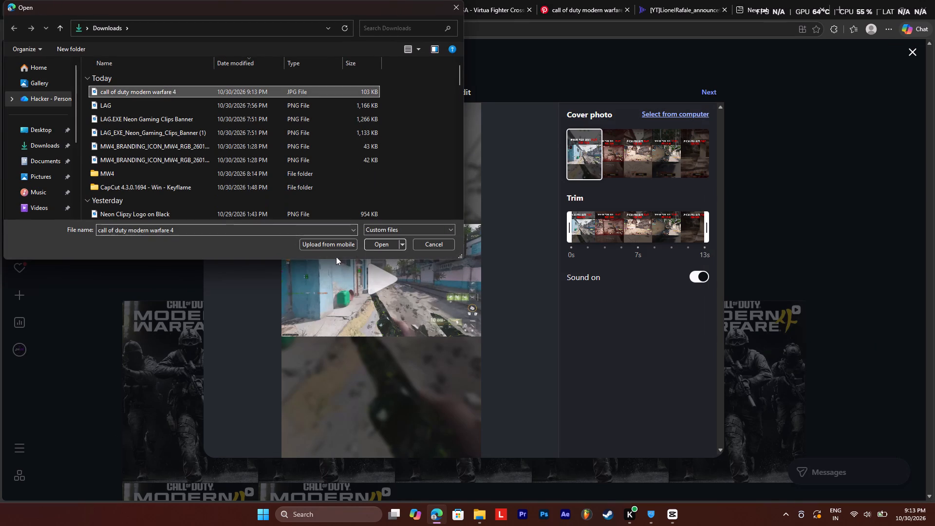
pyautogui.click(378, 246)
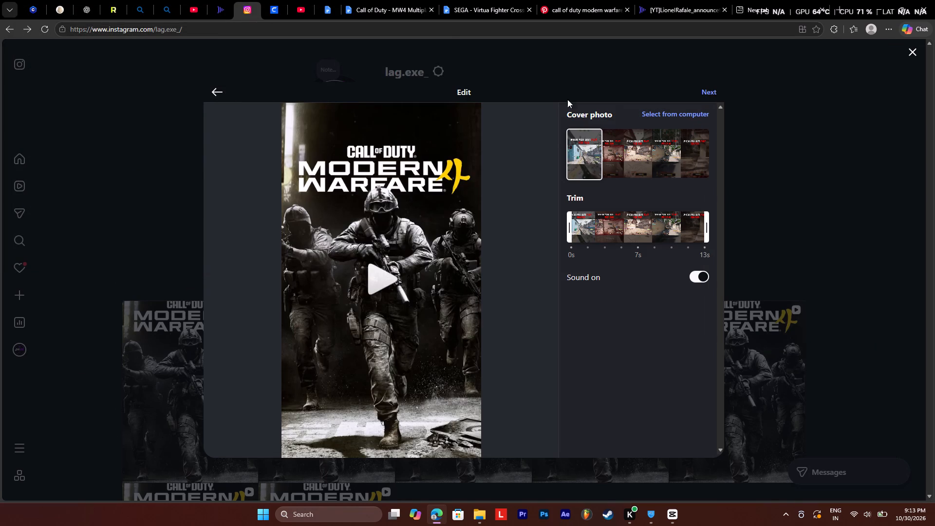
pyautogui.click(707, 94)
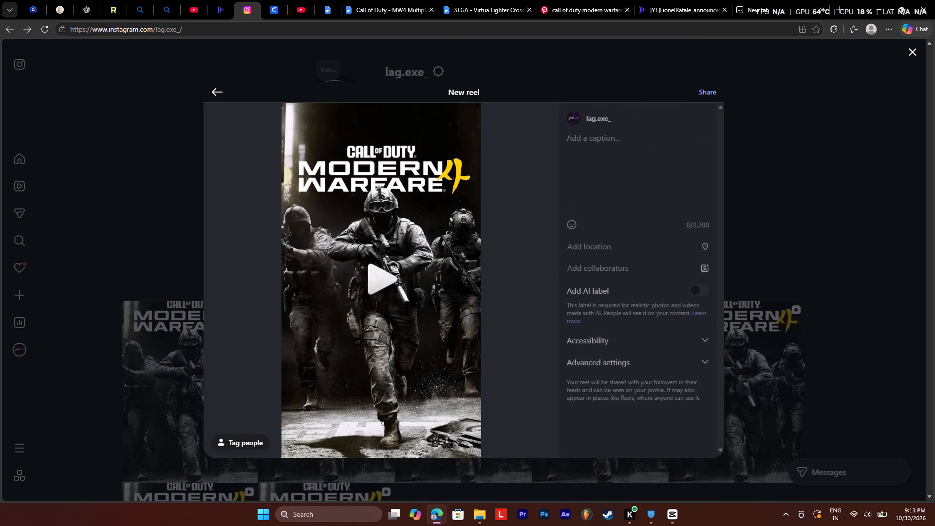
# Paste the copied caption ending in "#Ad #MW4 #CallOfDuty #Multiplayer" into the new reel, review it and share the reel.
pyautogui.click(600, 158)
pyautogui.hotkey('ctrl', 'v')
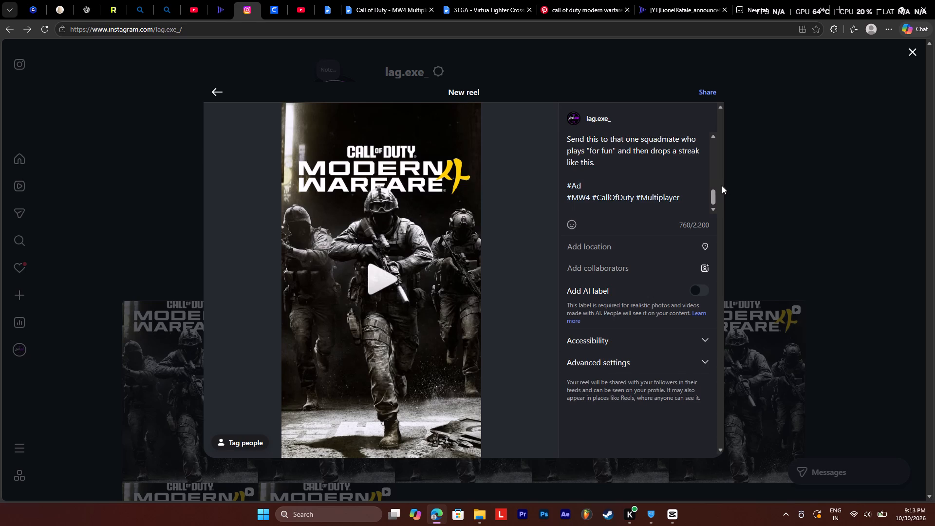
pyautogui.moveTo(712, 201); pyautogui.dragTo(711, 126)
pyautogui.click(707, 90)
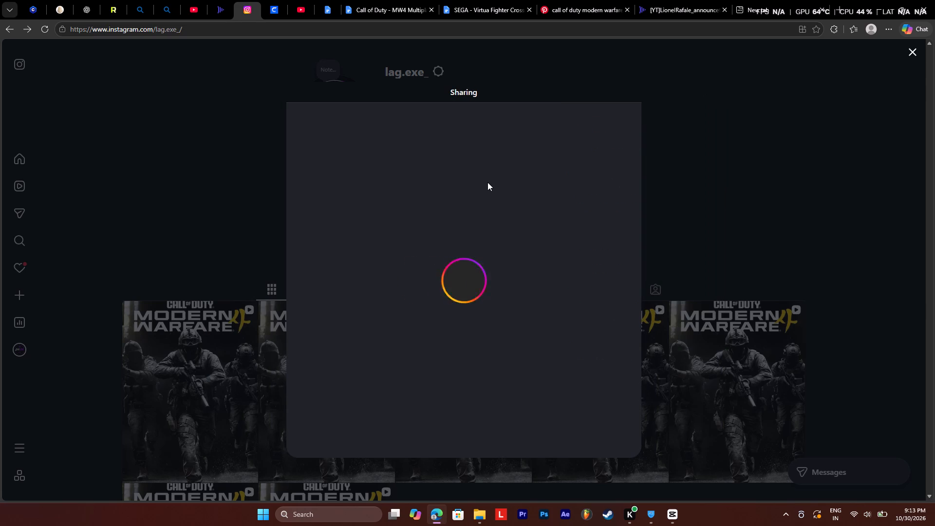
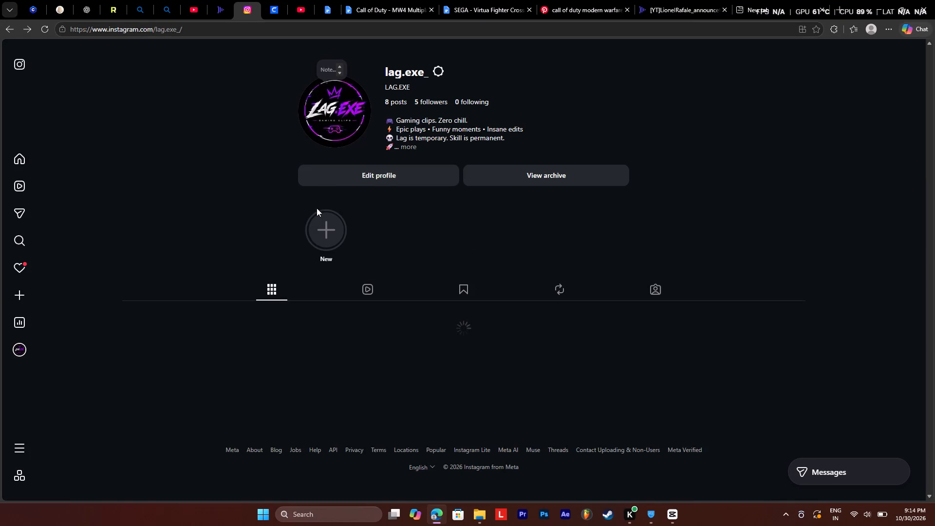
pyautogui.click(224, 355)
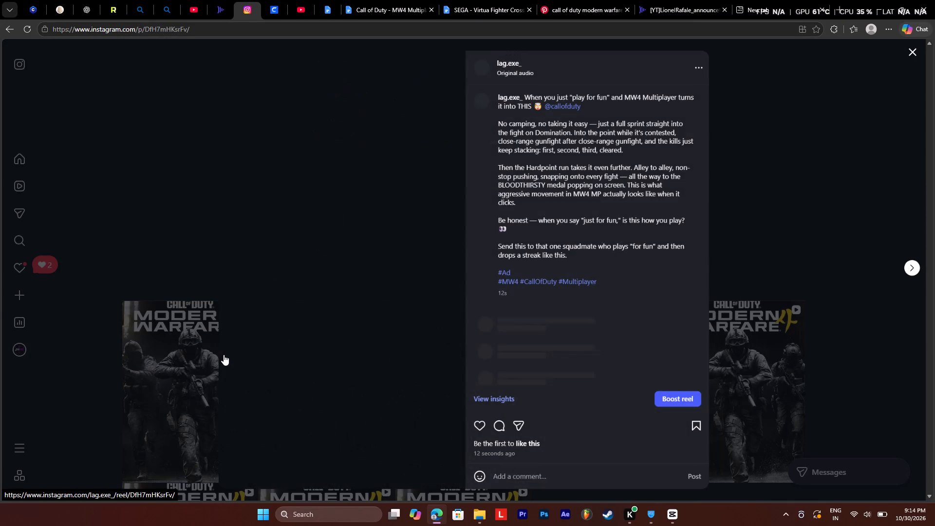
pyautogui.click(451, 477)
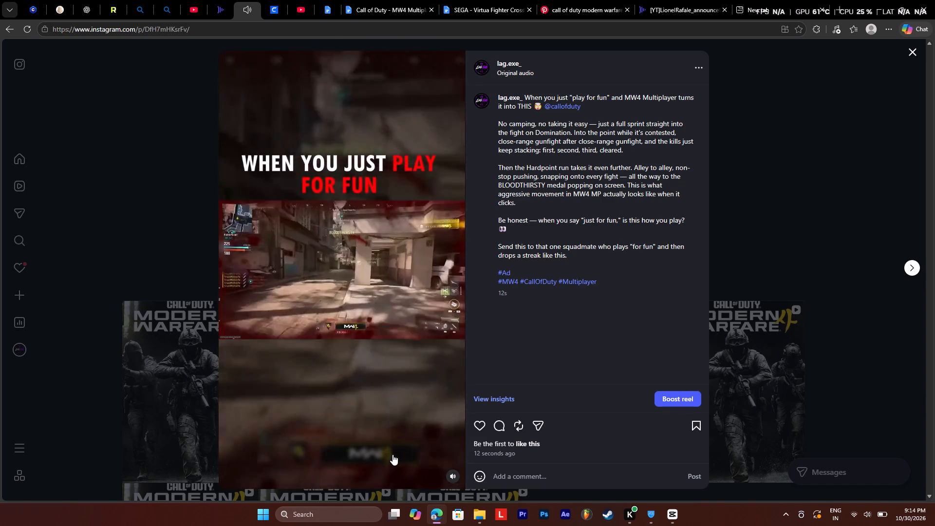
pyautogui.click(482, 423)
pyautogui.click(522, 424)
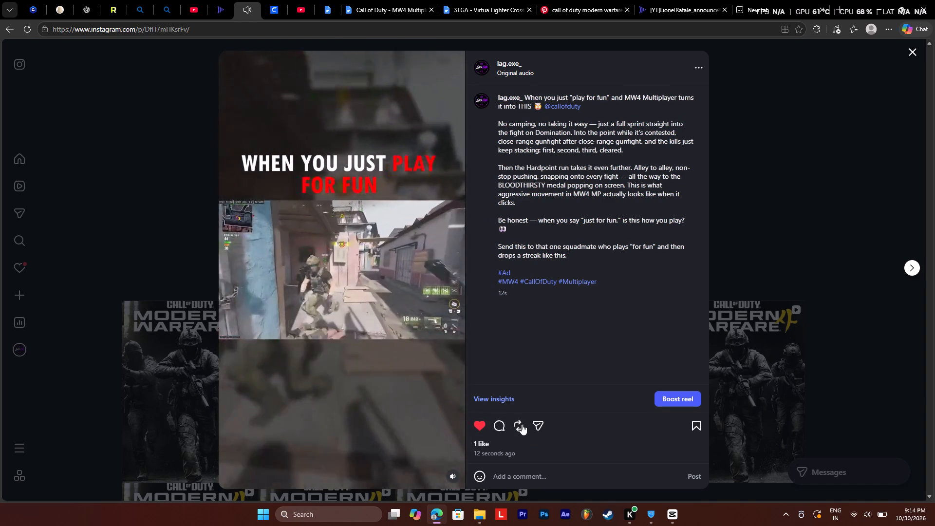
pyautogui.click(699, 421)
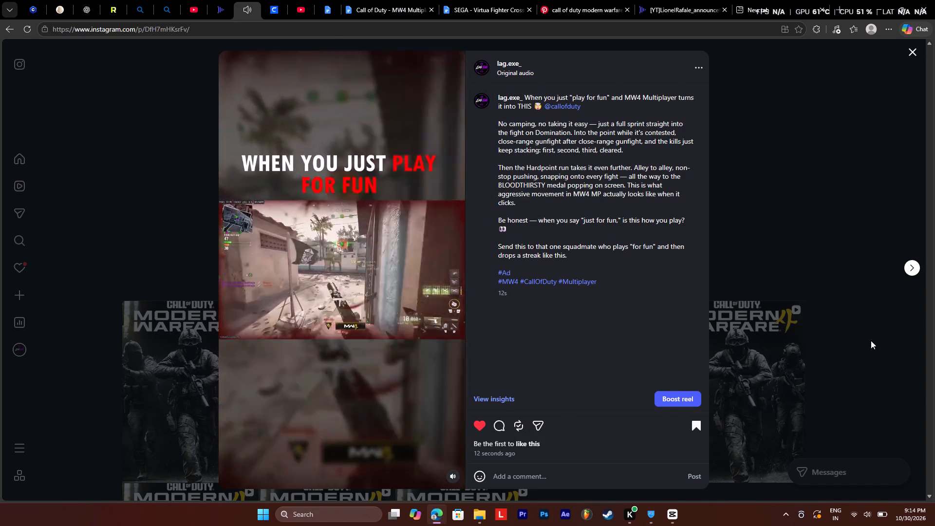
# Copy the reel's link and submit it to Whop's Call of Duty - MW4 Multiplayer Launch Clipping campaign, accepting the requirements.
pyautogui.click(700, 72)
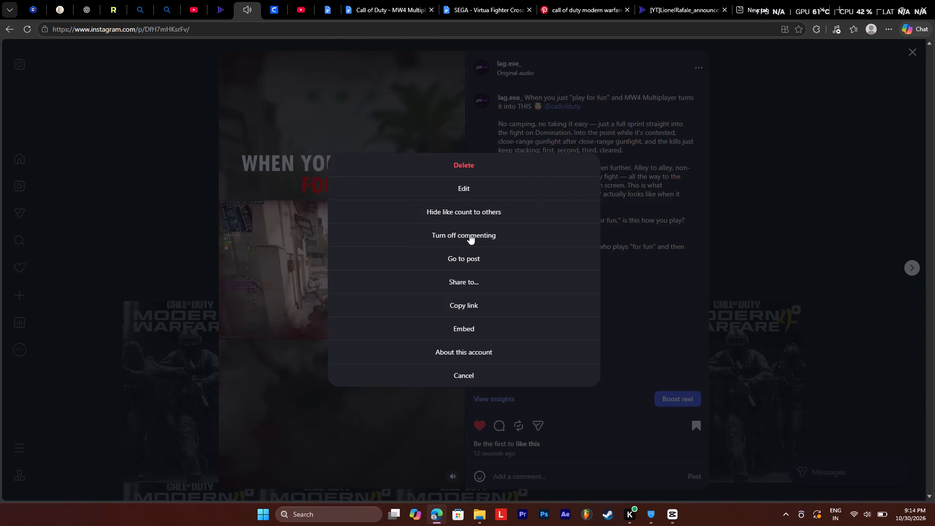
pyautogui.click(473, 304)
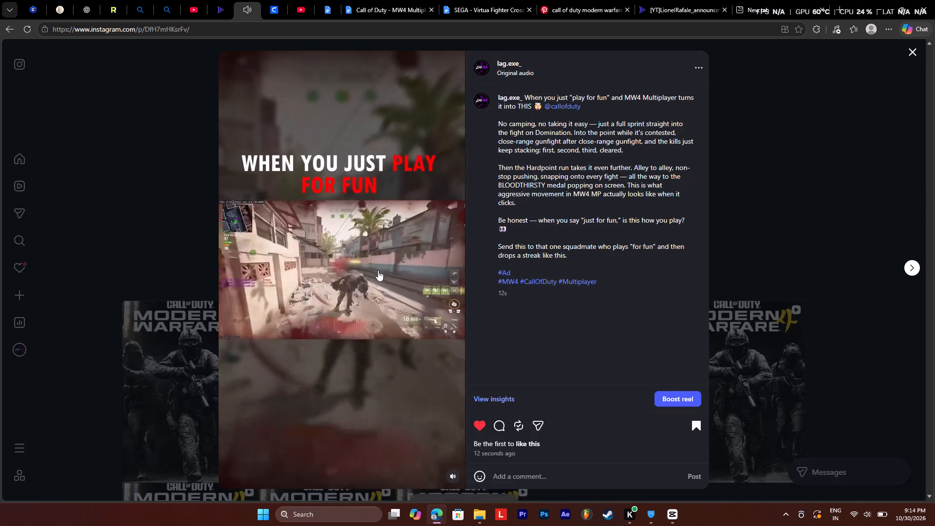
pyautogui.click(279, 11)
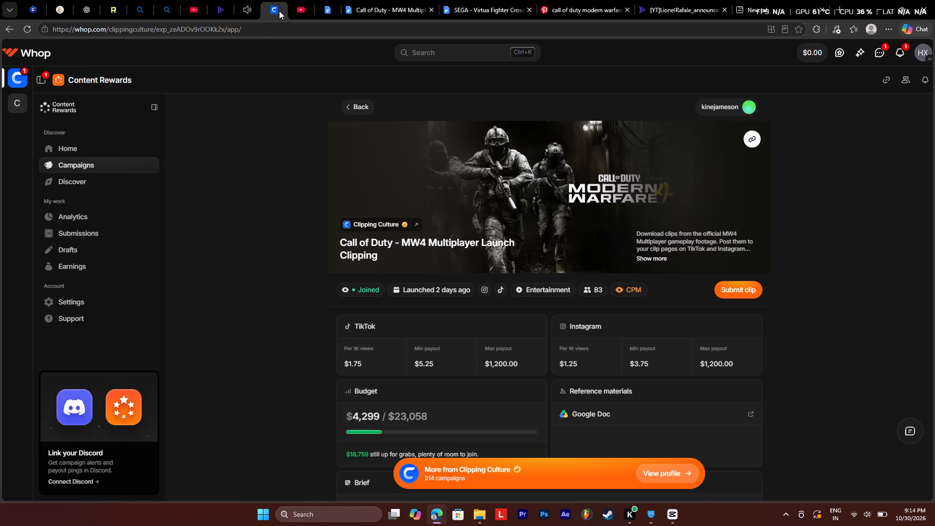
pyautogui.click(742, 291)
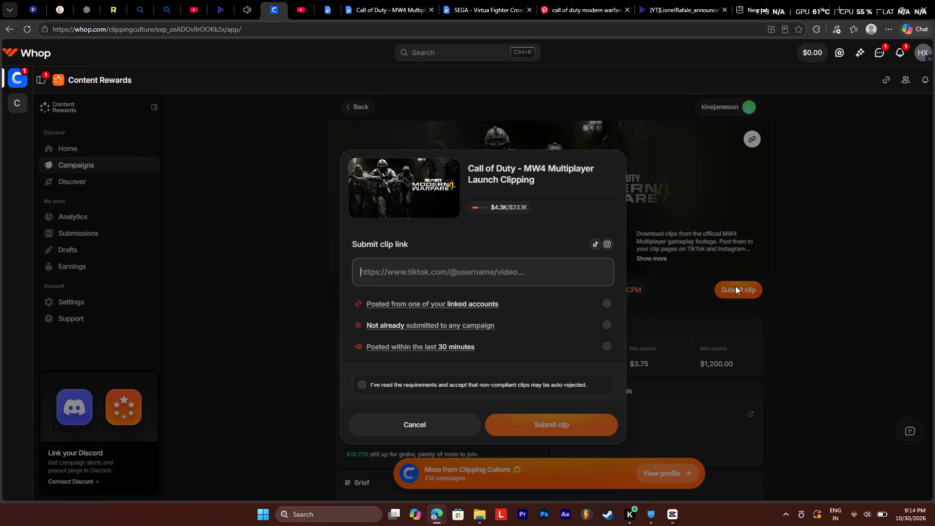
pyautogui.click(356, 276)
pyautogui.hotkey('ctrl', 'v')
pyautogui.click(367, 388)
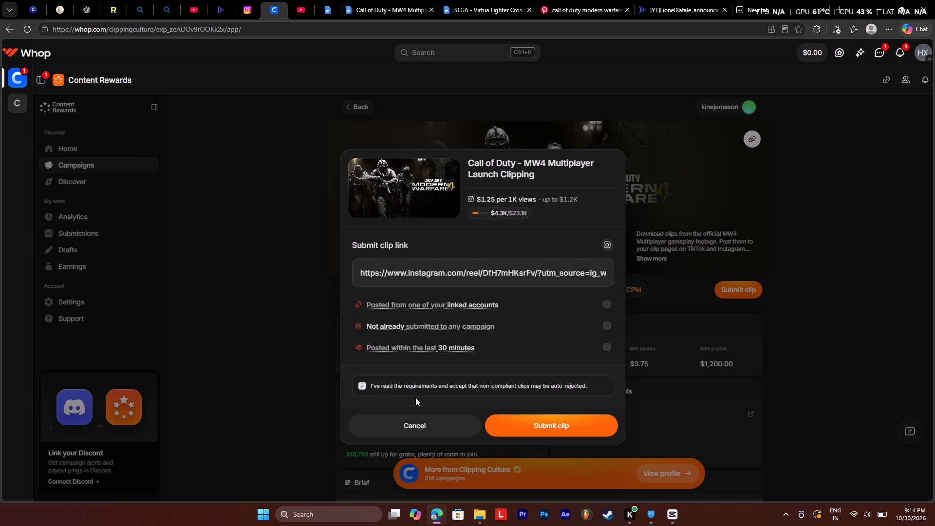
pyautogui.click(511, 420)
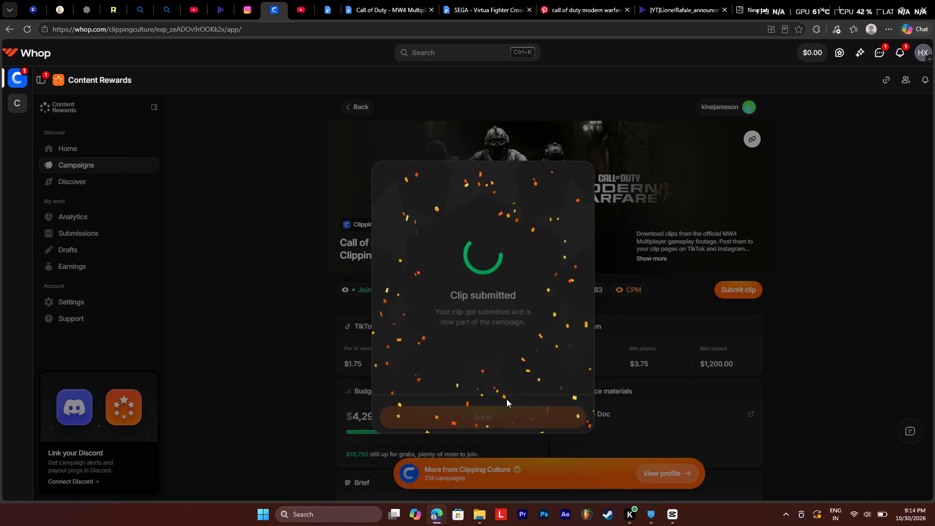
pyautogui.click(517, 422)
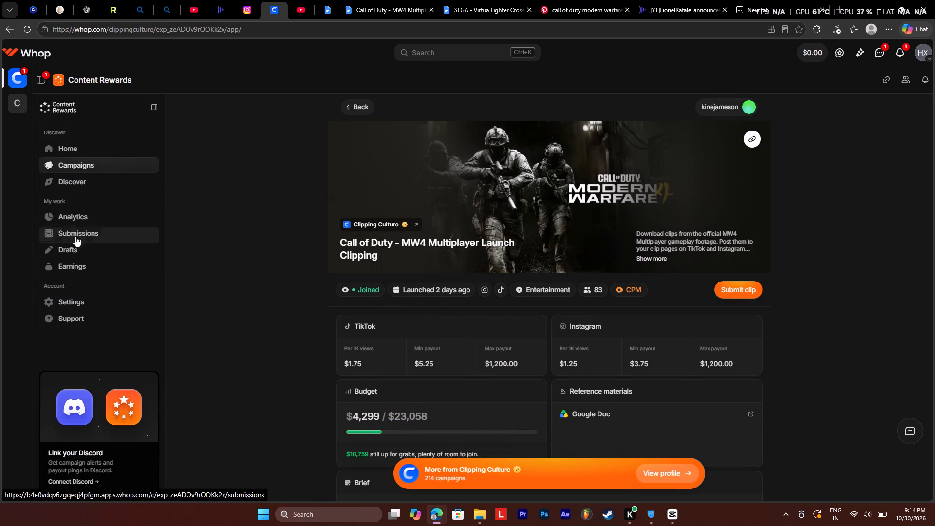
# Review the Content Rewards analytics and check the campaign filter.
pyautogui.click(77, 220)
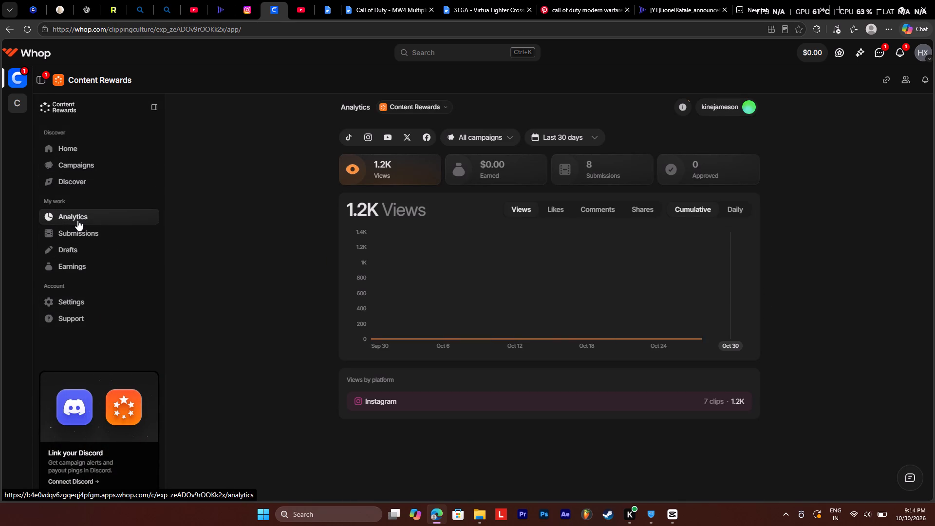
pyautogui.click(482, 141)
pyautogui.click(528, 110)
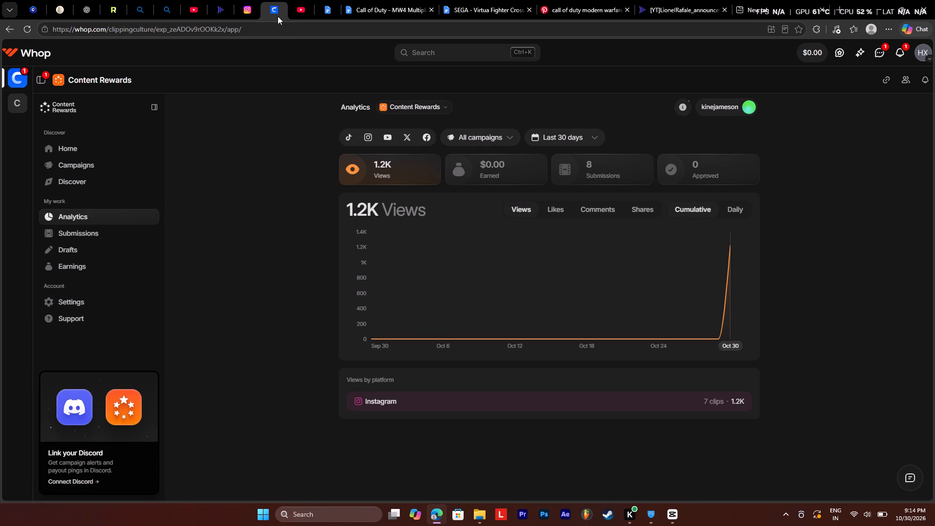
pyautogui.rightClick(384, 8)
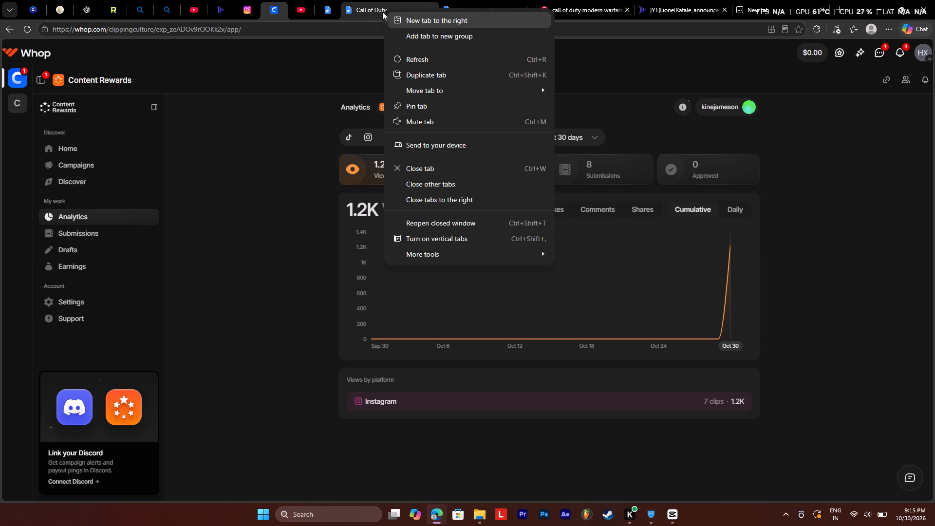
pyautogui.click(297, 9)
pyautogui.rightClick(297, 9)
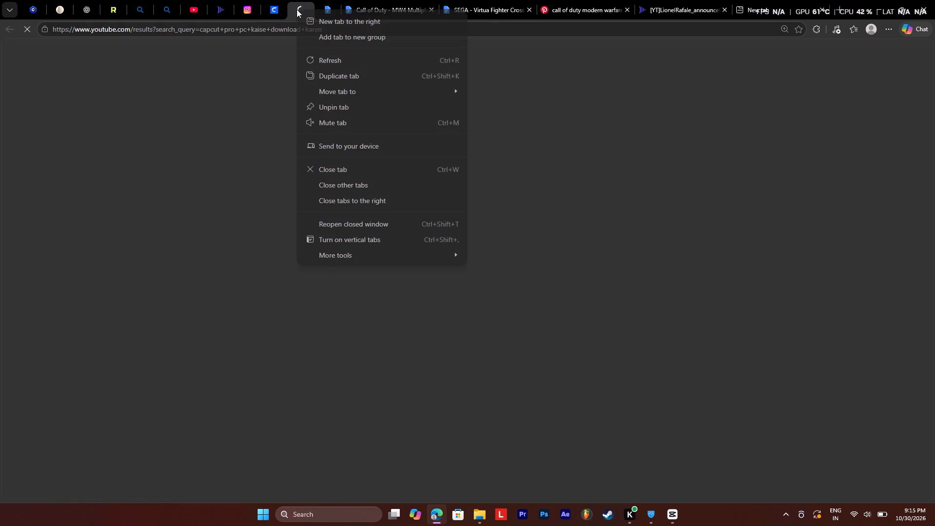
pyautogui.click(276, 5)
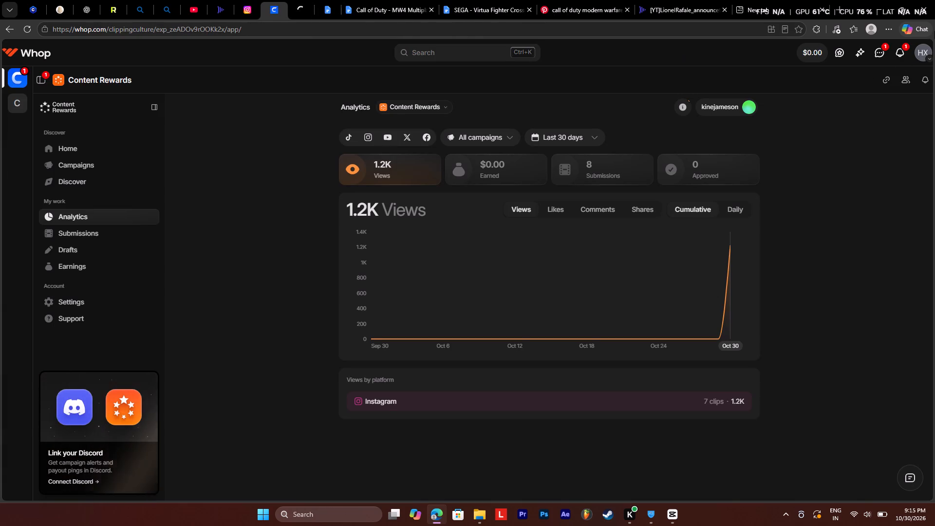
# Close the browser window.
pyautogui.click(928, 2)
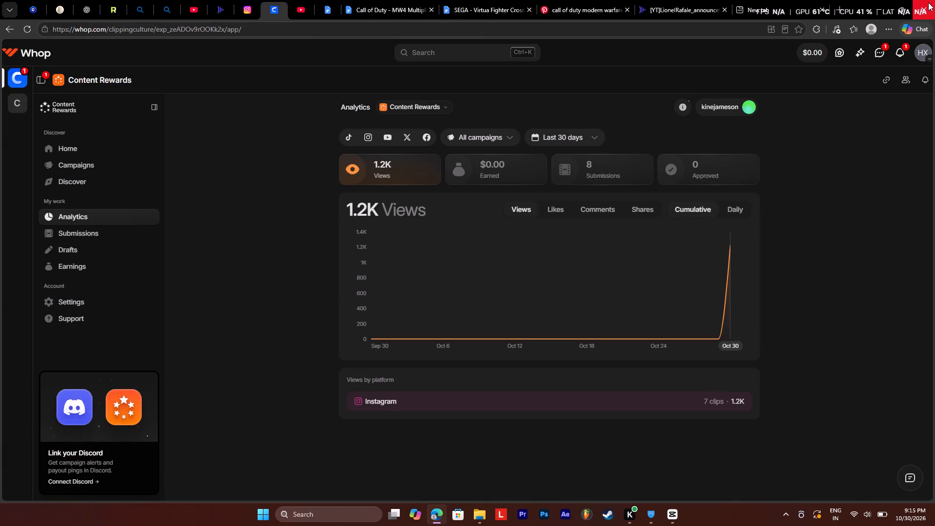